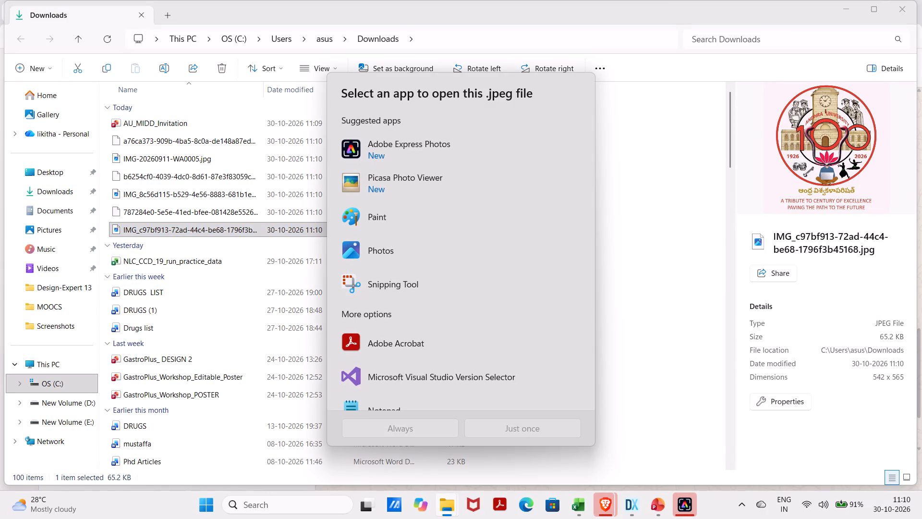
# Open the Andhra University centenary logo JPEG with Photos as the permanent .jpeg viewer and copy the image.
pyautogui.click(442, 239)
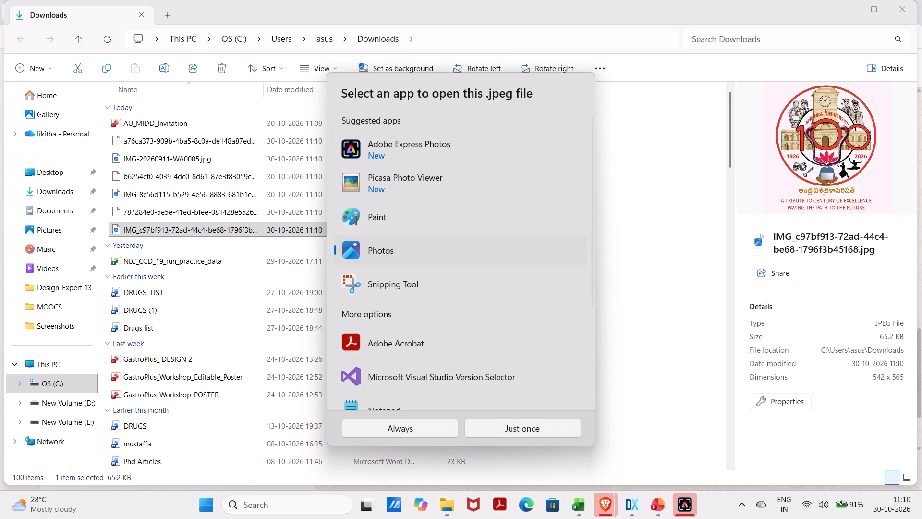
pyautogui.click(442, 239)
pyautogui.click(399, 434)
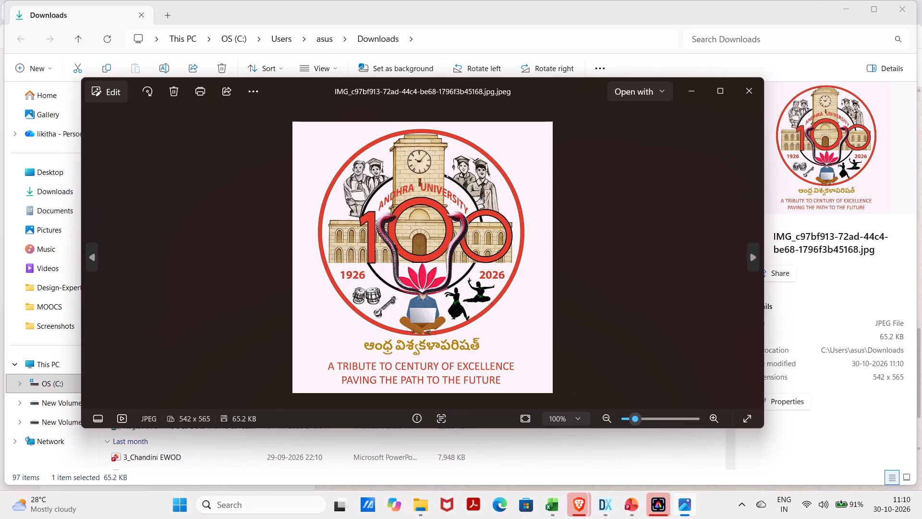
pyautogui.rightClick(386, 304)
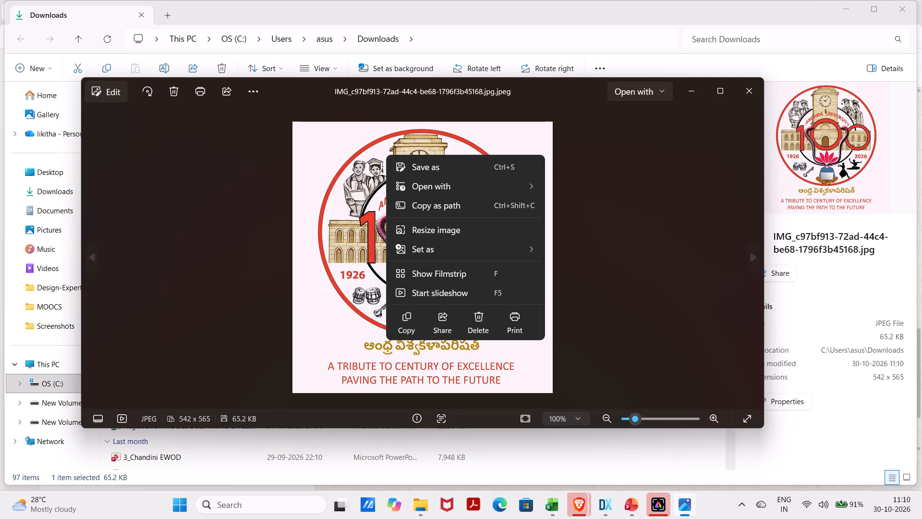
pyautogui.click(409, 315)
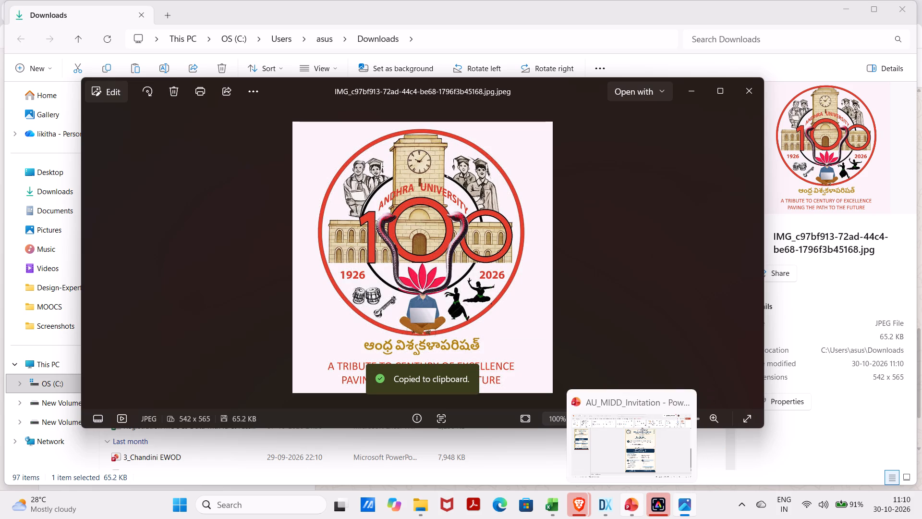
# Paste the copied centenary logo onto the AU_MIDD_Invitation slide in PowerPoint, and close its Photos window.
pyautogui.click(608, 457)
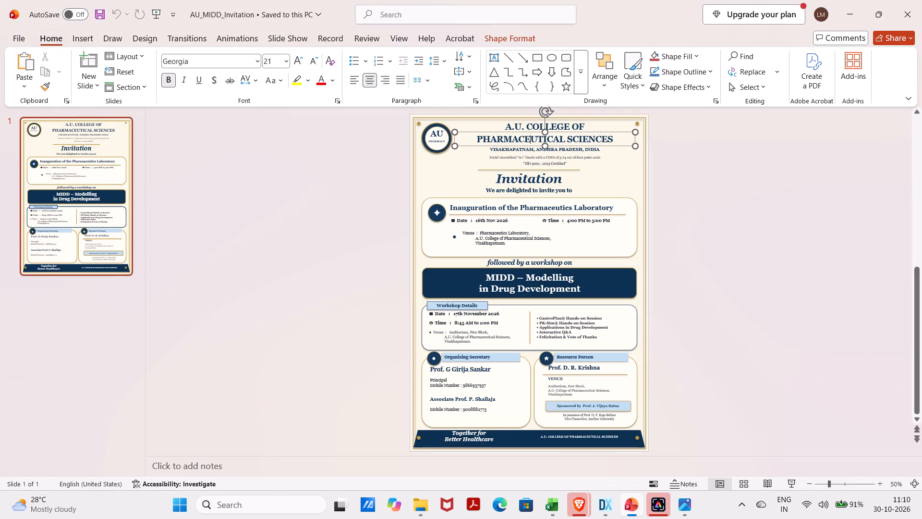
pyautogui.click(459, 178)
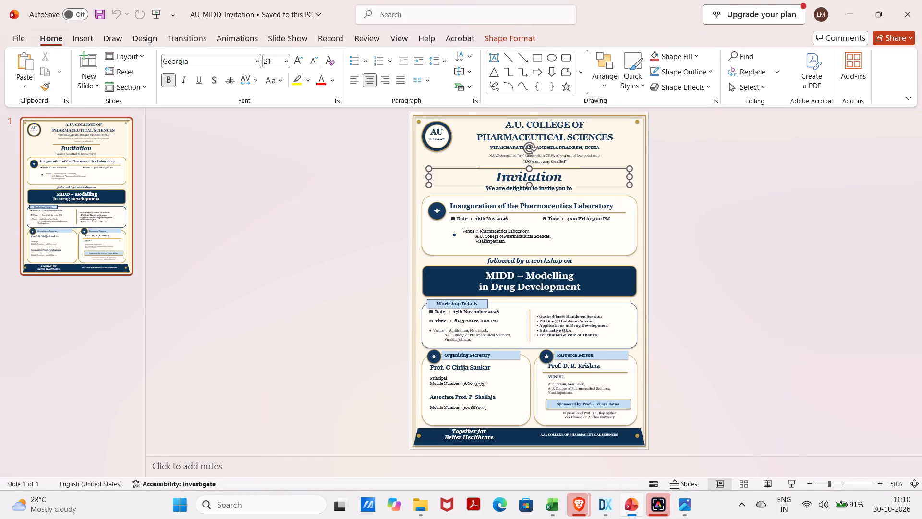
pyautogui.click(456, 155)
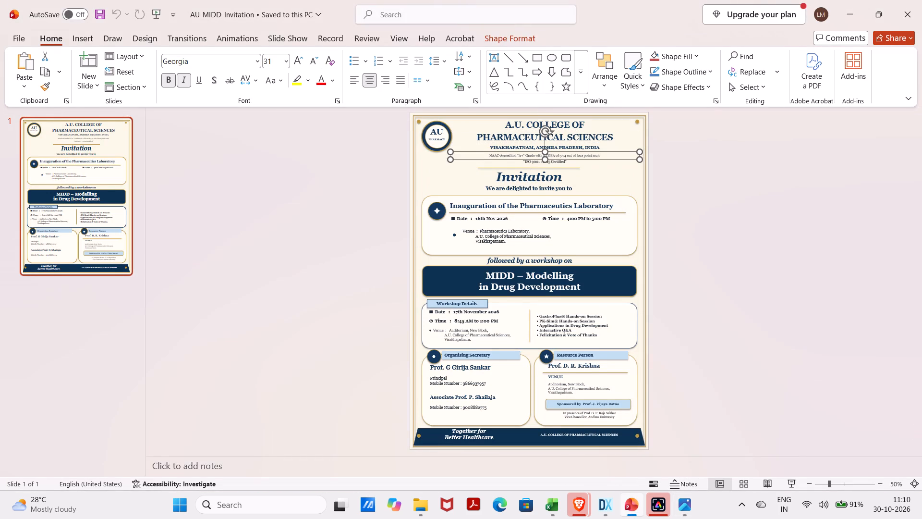
pyautogui.click(456, 136)
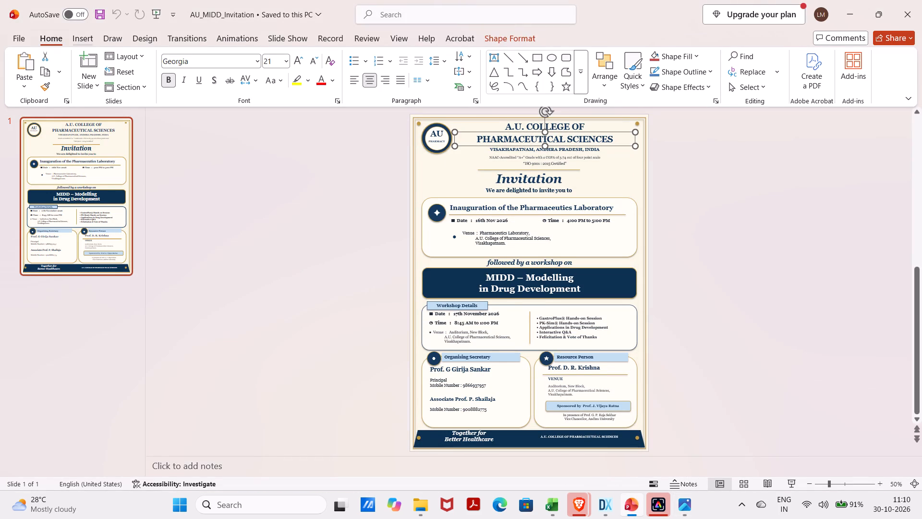
pyautogui.click(86, 37)
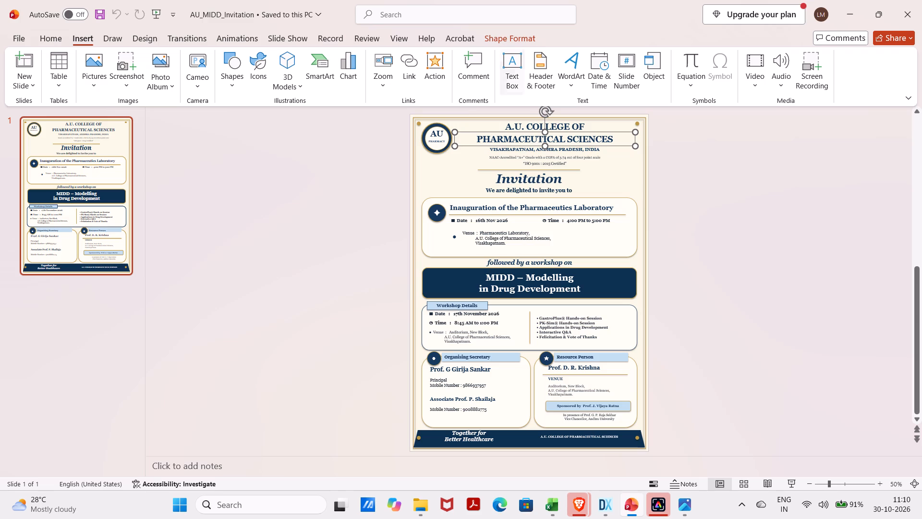
pyautogui.click(502, 57)
pyautogui.click(448, 178)
pyautogui.hotkey('ctrl', 'v')
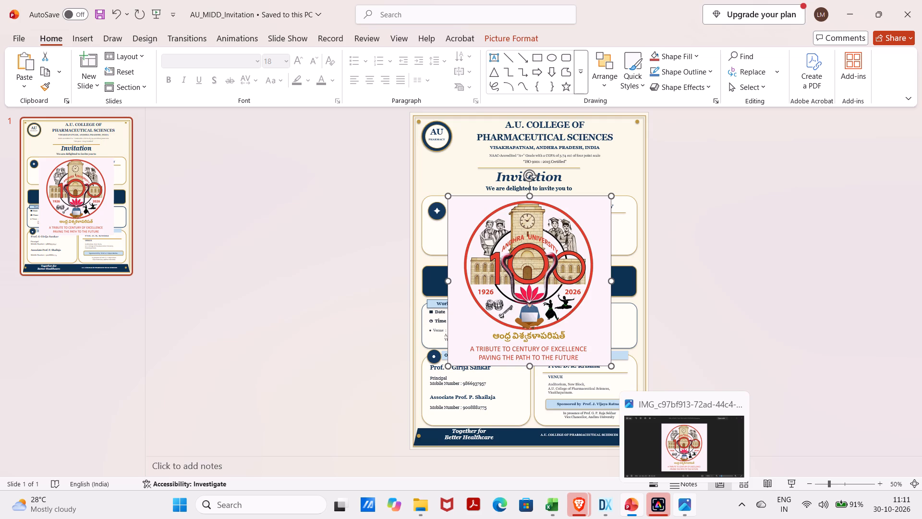
pyautogui.click(663, 457)
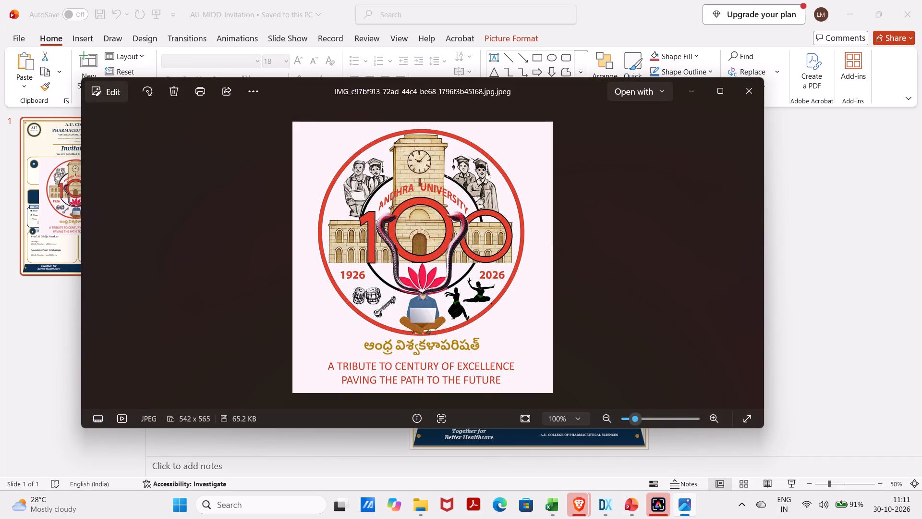
pyautogui.click(745, 91)
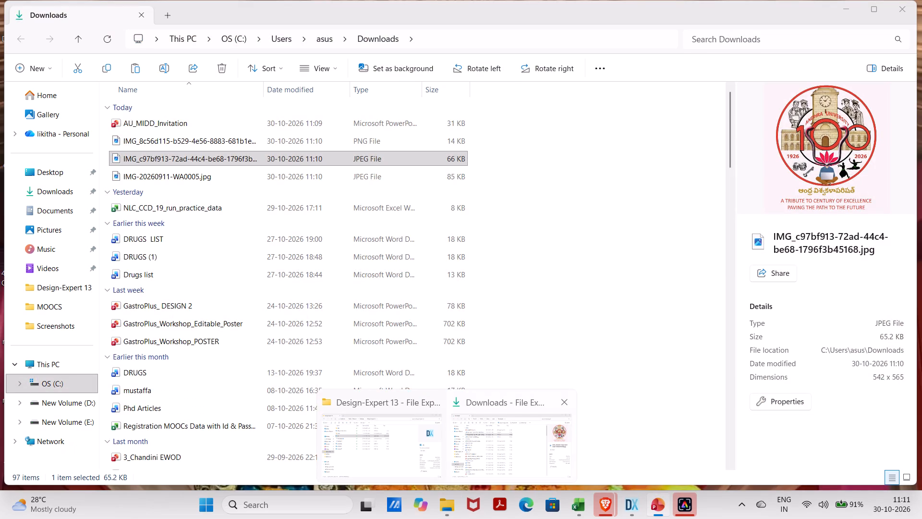
# Open the Andhra University name banner PNG from Downloads in Photos, for this time only, and copy the image.
pyautogui.click(478, 454)
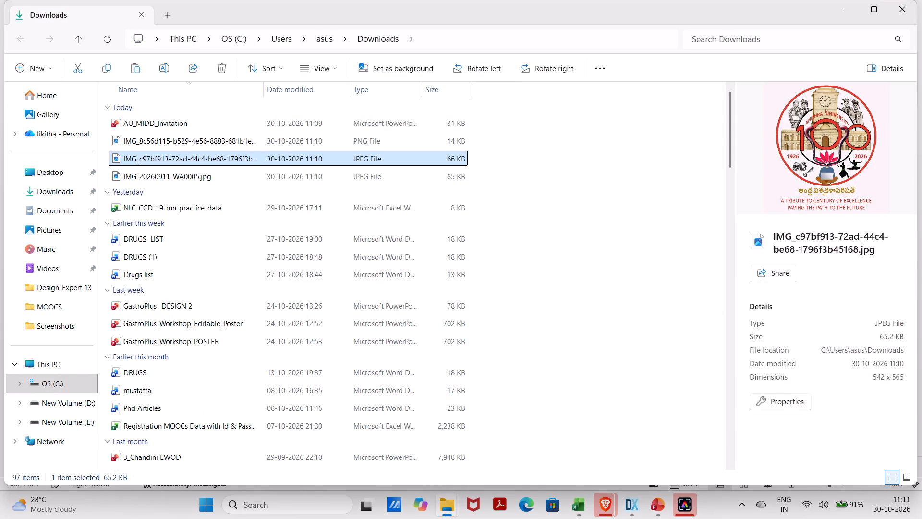
pyautogui.rightClick(389, 145)
pyautogui.rightClick(389, 145)
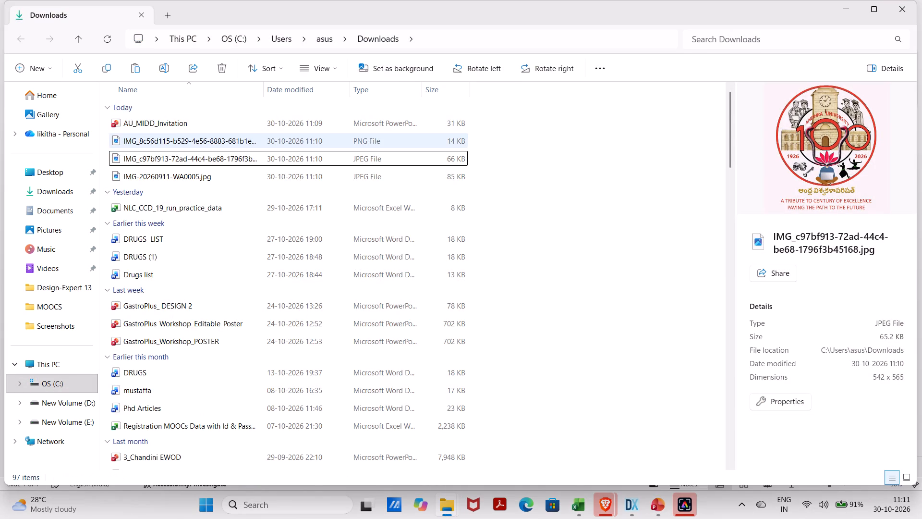
pyautogui.doubleClick(389, 145)
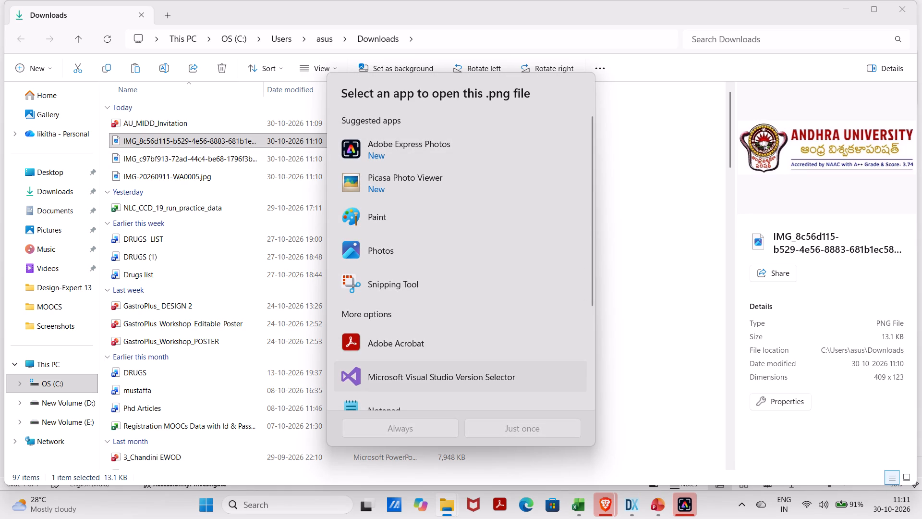
pyautogui.click(405, 245)
pyautogui.click(512, 423)
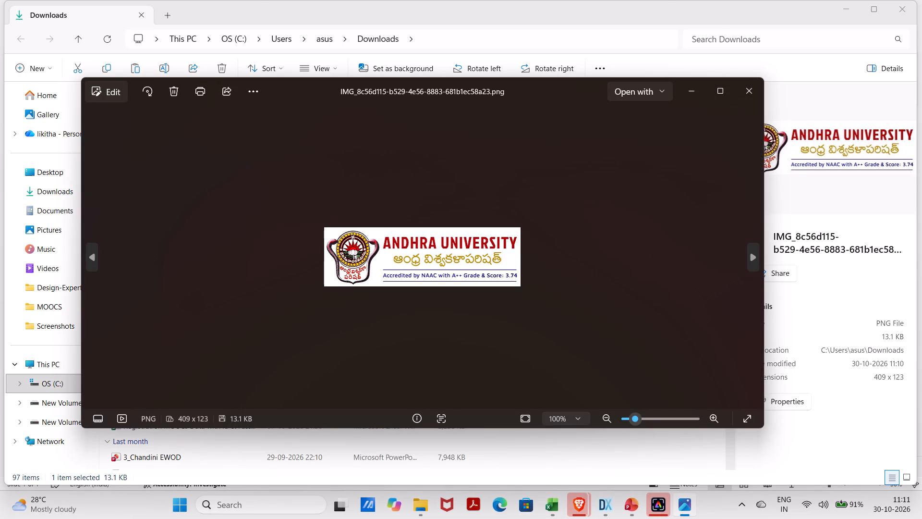
pyautogui.rightClick(430, 267)
pyautogui.rightClick(430, 267)
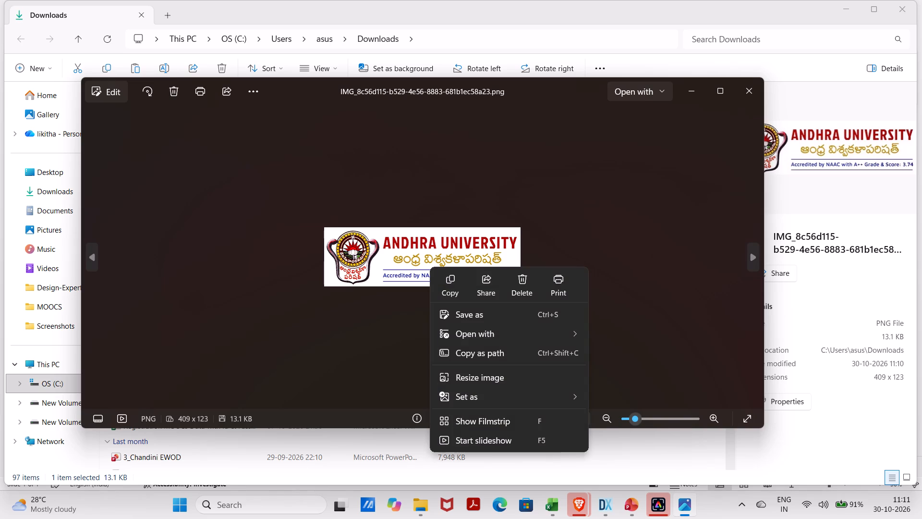
pyautogui.click(449, 283)
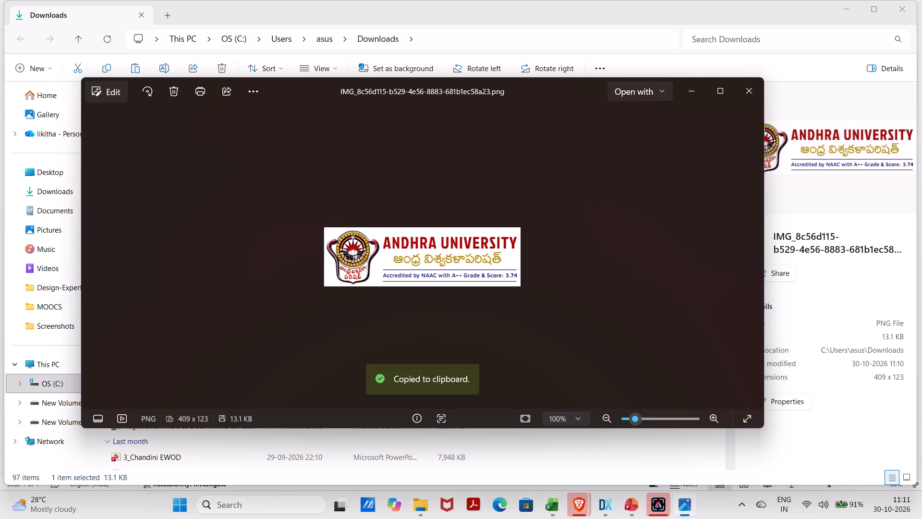
# Paste the copied Andhra University name banner onto the invitation slide in PowerPoint.
pyautogui.click(622, 469)
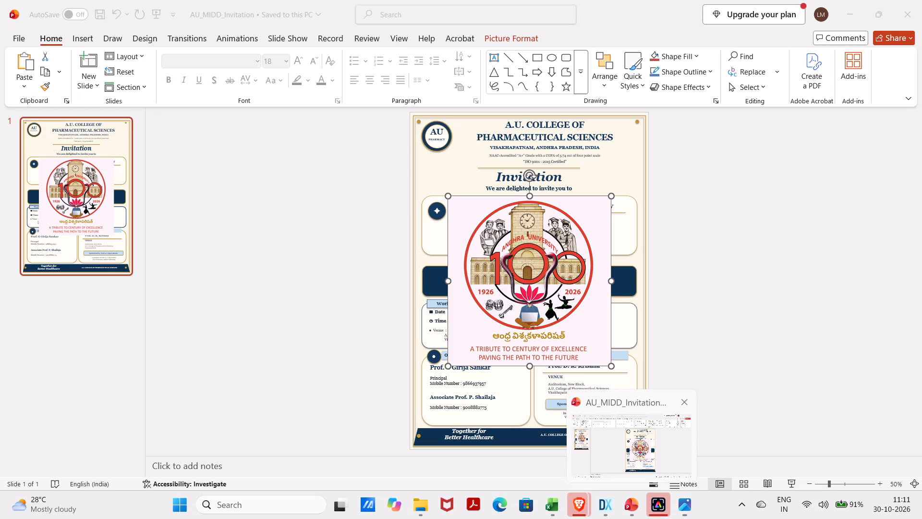
pyautogui.click(583, 412)
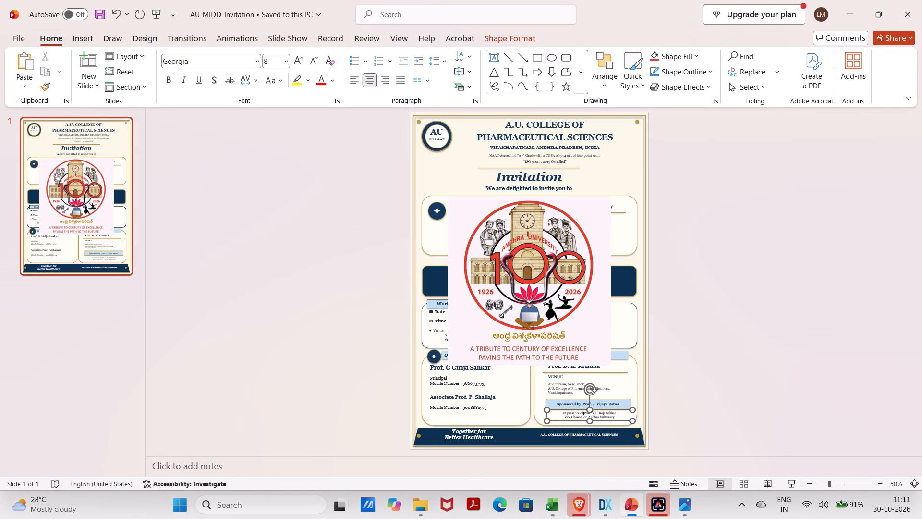
pyautogui.hotkey('ctrl', 'v')
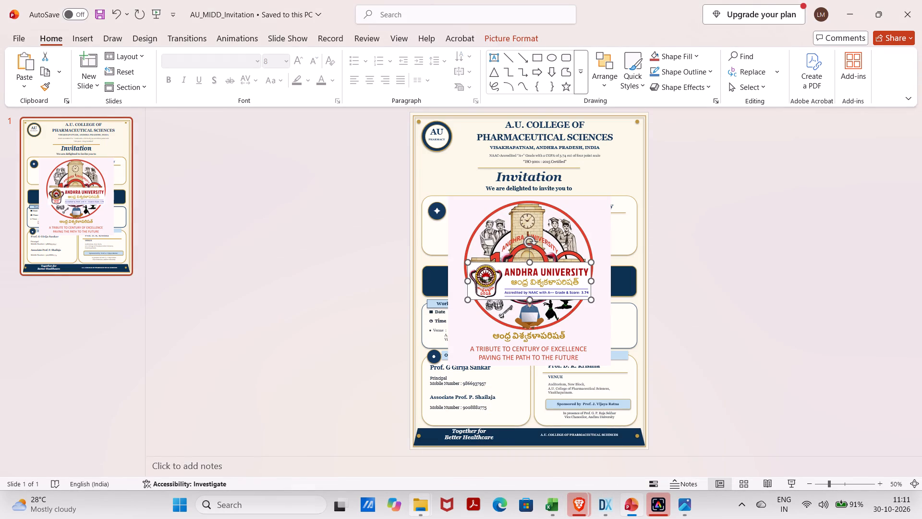
# Open the college's 75 years logo, IMG-20260911-WA0005.jpg, from Downloads in Photos and copy the image.
pyautogui.click(485, 420)
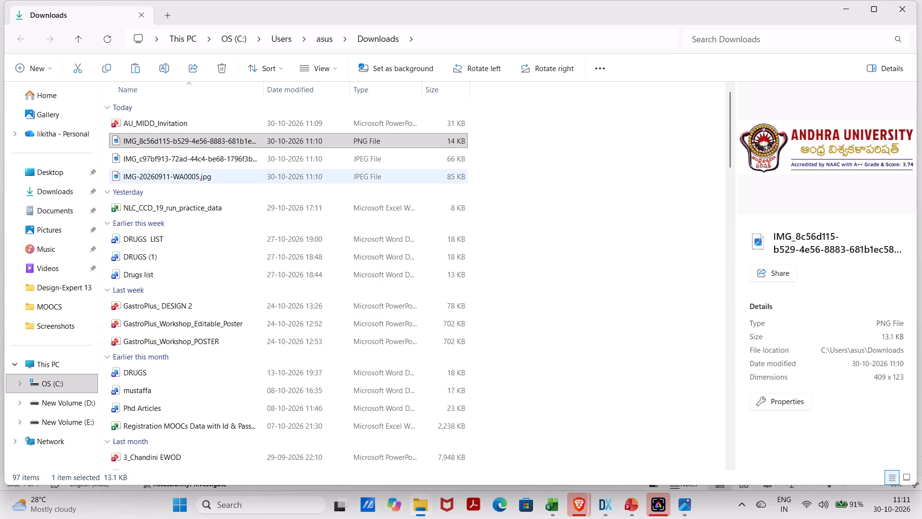
pyautogui.doubleClick(410, 174)
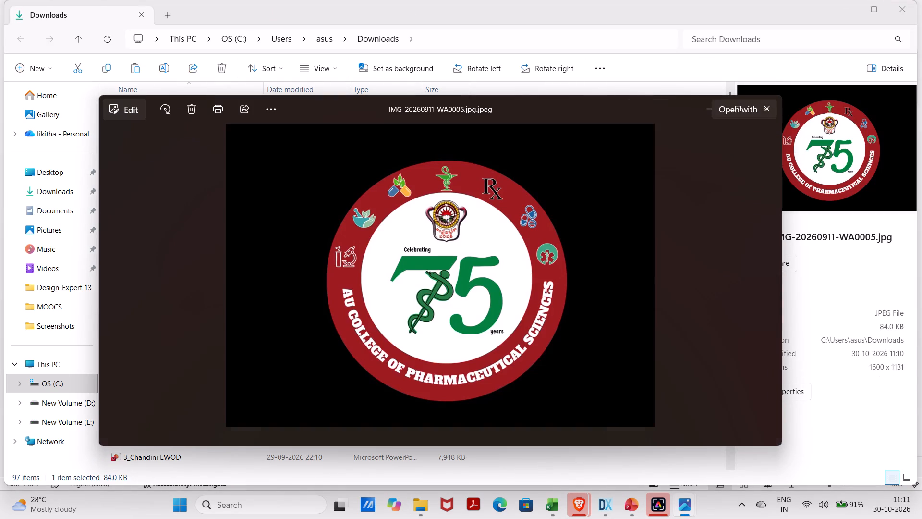
pyautogui.rightClick(403, 247)
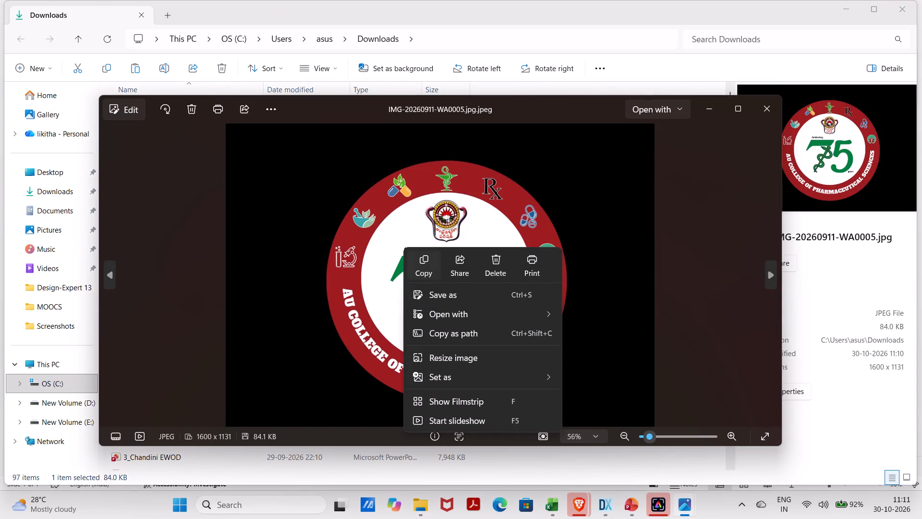
pyautogui.click(430, 262)
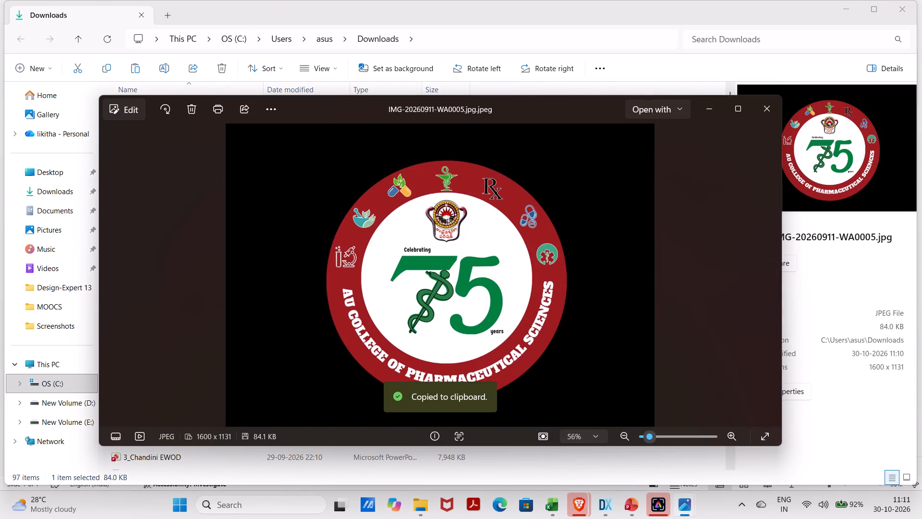
# Paste the copied 75 years college logo onto the invitation slide in PowerPoint.
pyautogui.click(620, 456)
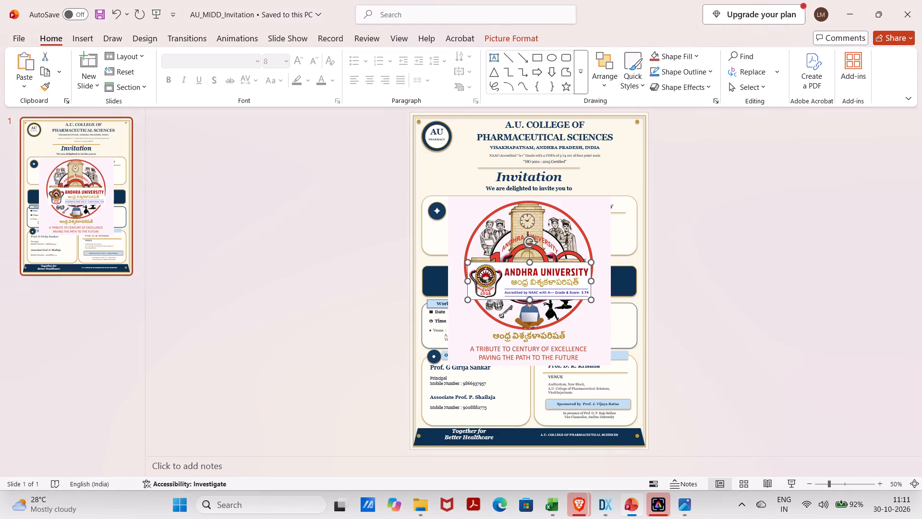
pyautogui.rightClick(602, 416)
pyautogui.hotkey('ctrl', 'v')
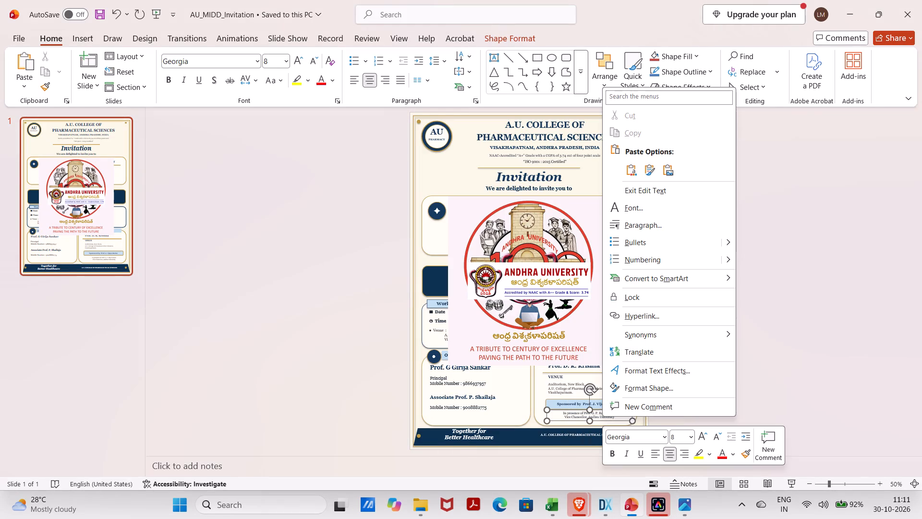
pyautogui.click(529, 392)
pyautogui.click(542, 317)
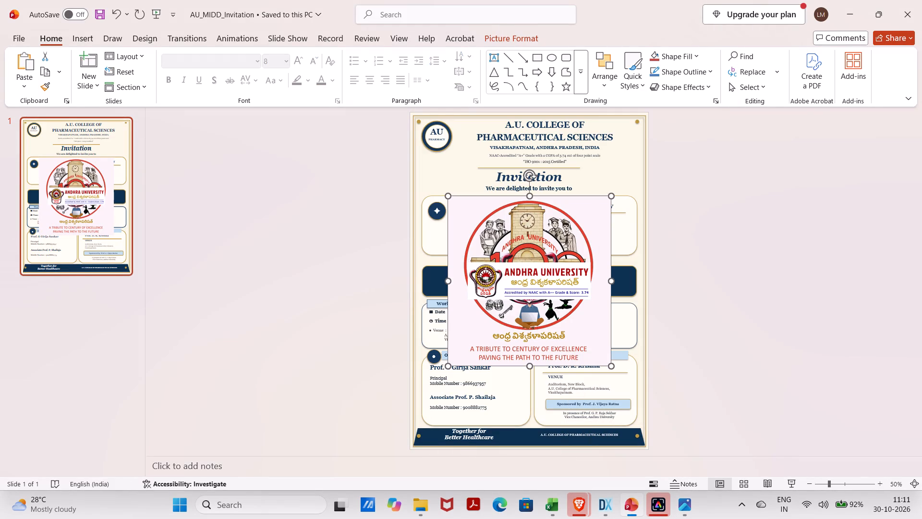
pyautogui.hotkey('ctrl', 'v')
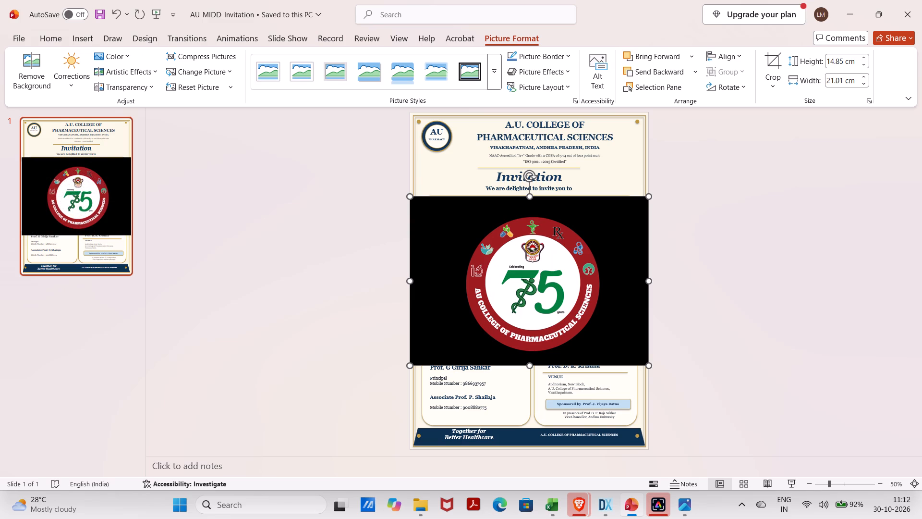
# Move the 75 years logo off the slide's right edge and shrink it to about 7 cm high by 10 cm wide.
pyautogui.moveTo(556, 264); pyautogui.dragTo(716, 268)
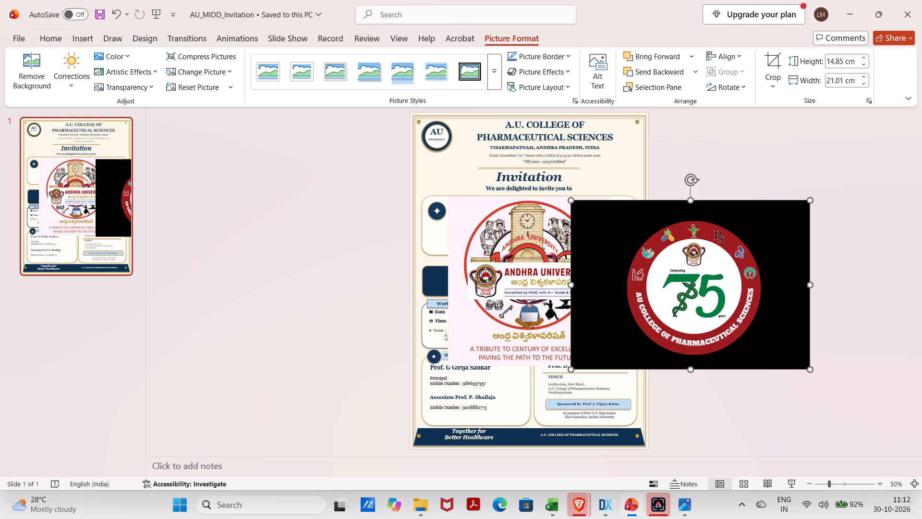
pyautogui.moveTo(570, 200); pyautogui.dragTo(695, 252)
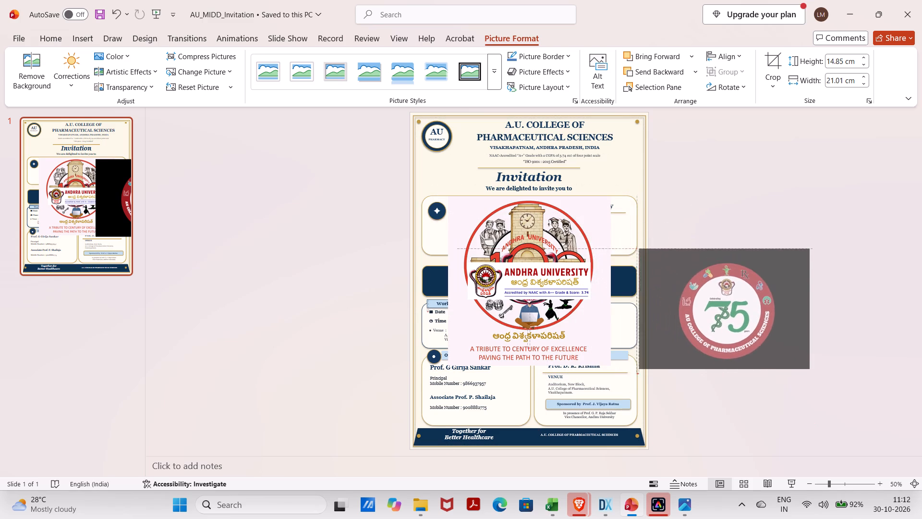
pyautogui.moveTo(695, 252); pyautogui.dragTo(726, 289)
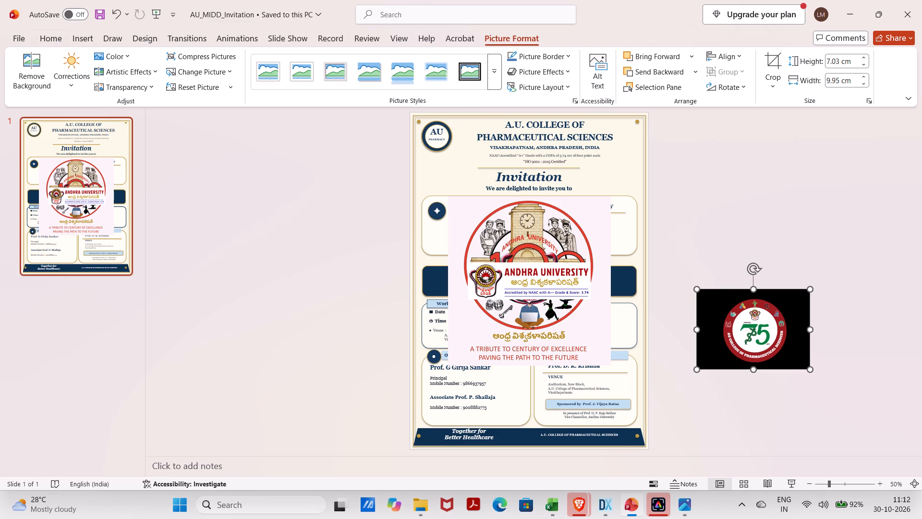
# Move the Andhra University banner aside and the 100-year centenary logo toward the slide's left edge, uncovering the invitation text.
pyautogui.moveTo(540, 283); pyautogui.dragTo(586, 243)
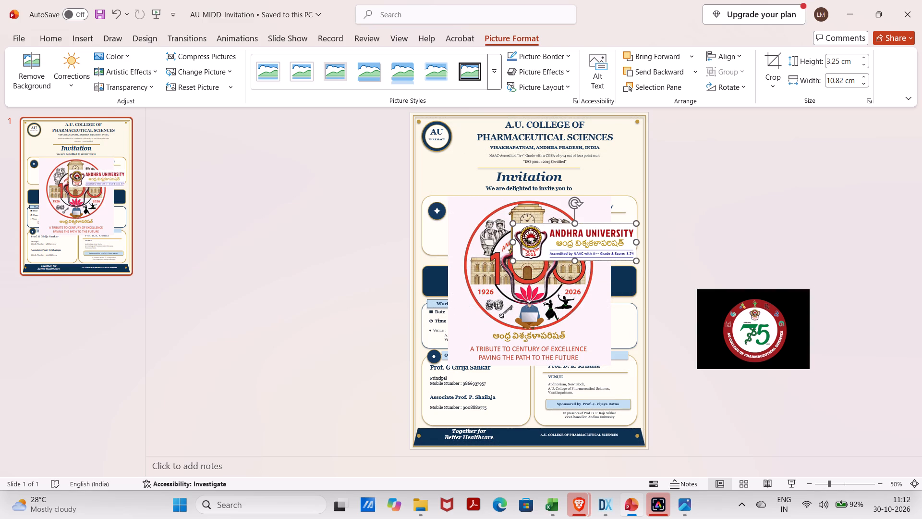
pyautogui.moveTo(549, 297); pyautogui.dragTo(364, 245)
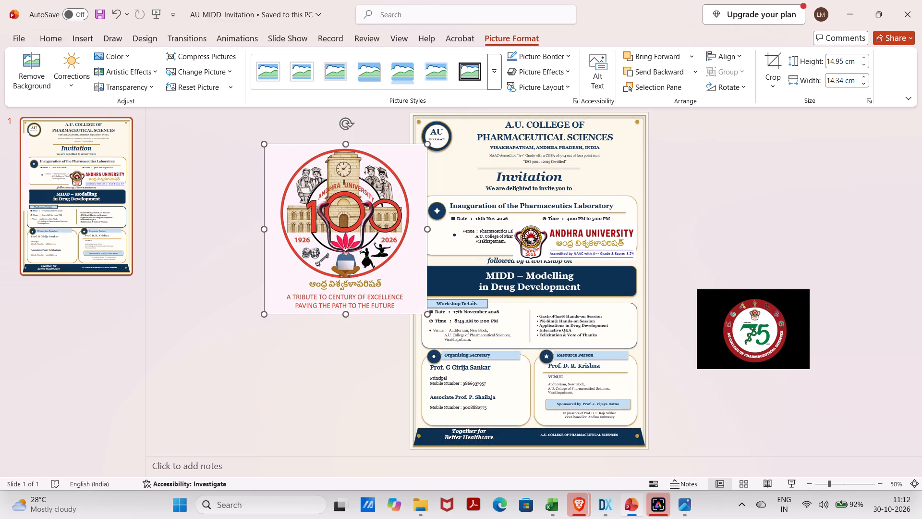
# Delete the round AU Pharmacy emblem in the slide's top-left corner, including its text, circle and ring.
pyautogui.click(445, 141)
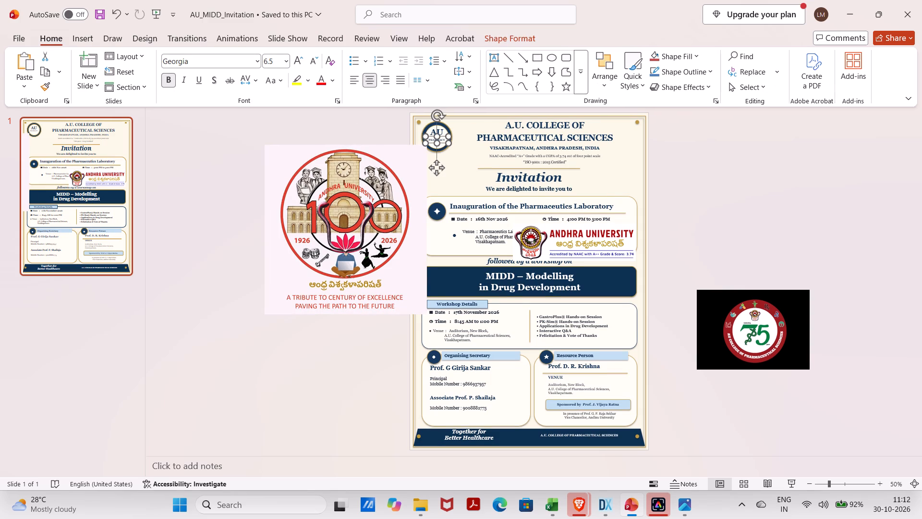
pyautogui.click(445, 133)
pyautogui.press('BackSpace')
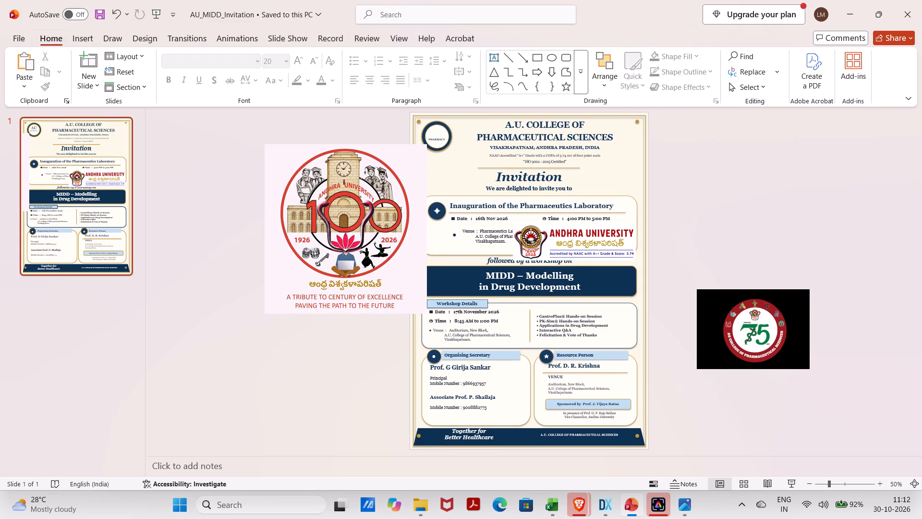
pyautogui.click(445, 133)
pyautogui.press('BackSpace')
pyautogui.click(445, 133)
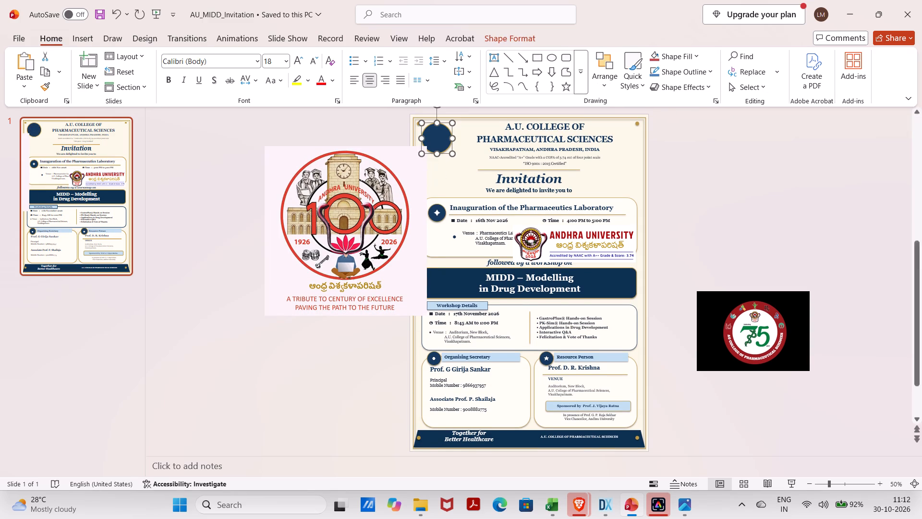
pyautogui.press('BackSpace')
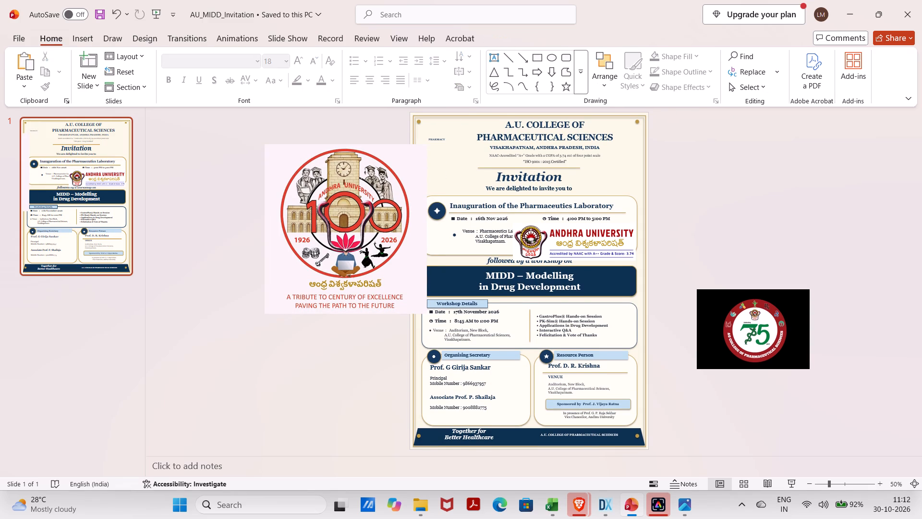
pyautogui.click(446, 139)
pyautogui.press('BackSpace')
# Shrink the 100-year centenary logo to emblem size and place it in the slide's top-left corner.
pyautogui.click(423, 314)
pyautogui.moveTo(423, 314); pyautogui.dragTo(422, 305)
pyautogui.click(422, 305)
pyautogui.click(400, 300)
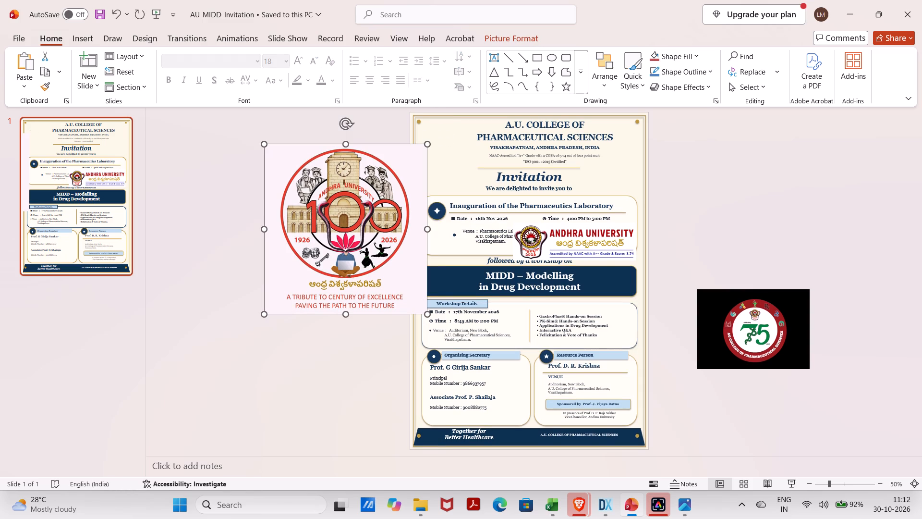
pyautogui.moveTo(426, 311); pyautogui.dragTo(317, 204)
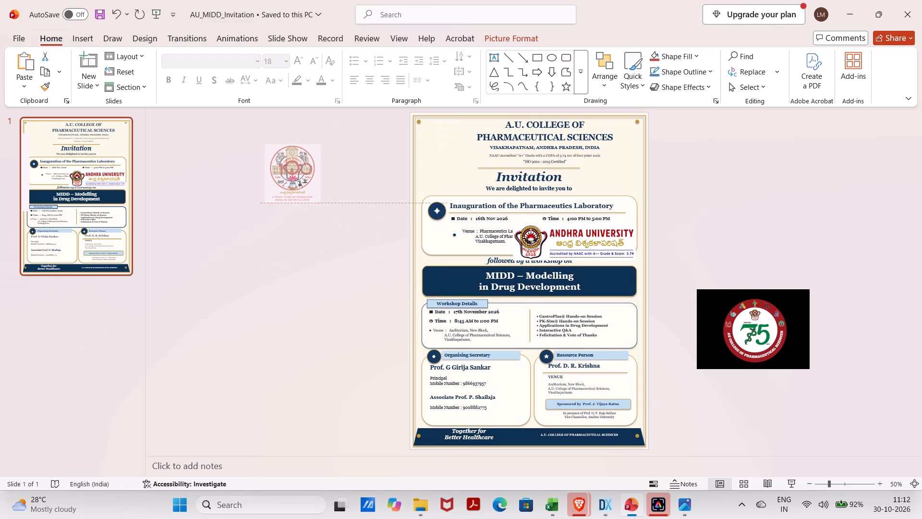
pyautogui.moveTo(317, 204); pyautogui.dragTo(305, 196)
pyautogui.moveTo(287, 173); pyautogui.dragTo(438, 121)
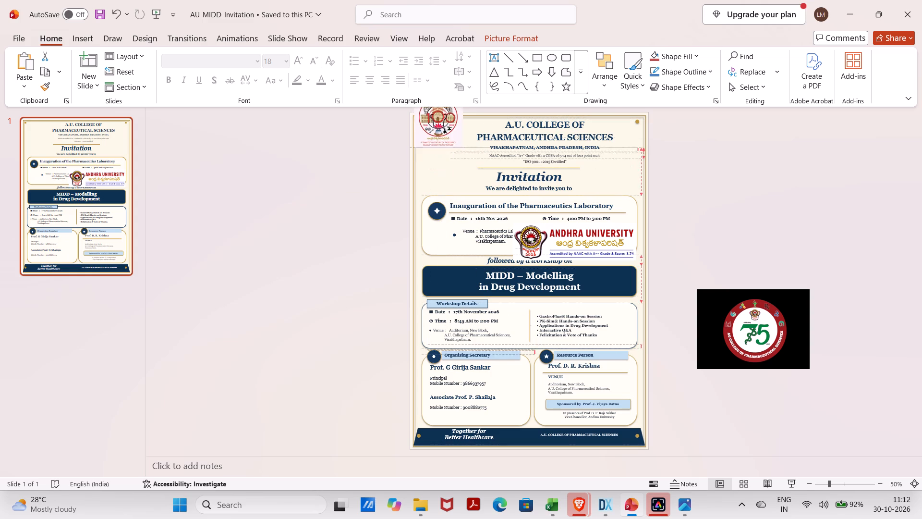
pyautogui.moveTo(438, 121); pyautogui.dragTo(440, 144)
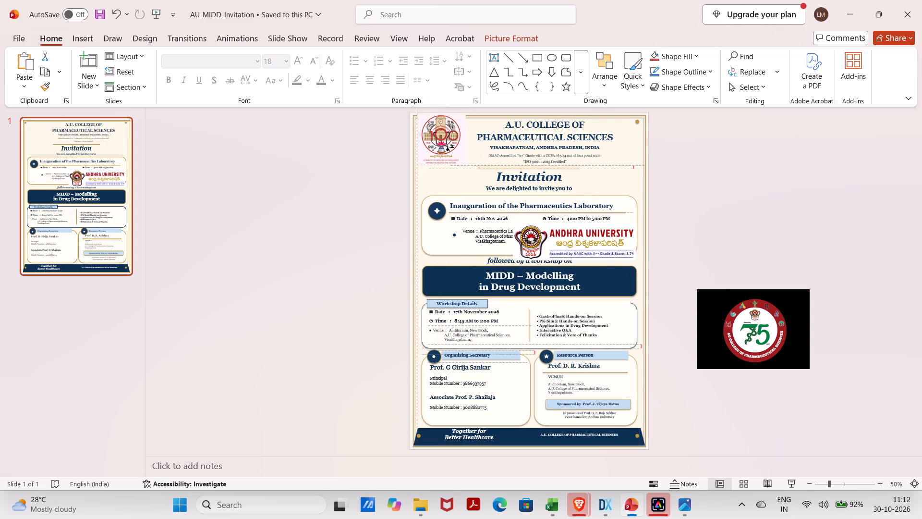
pyautogui.moveTo(440, 144); pyautogui.dragTo(440, 148)
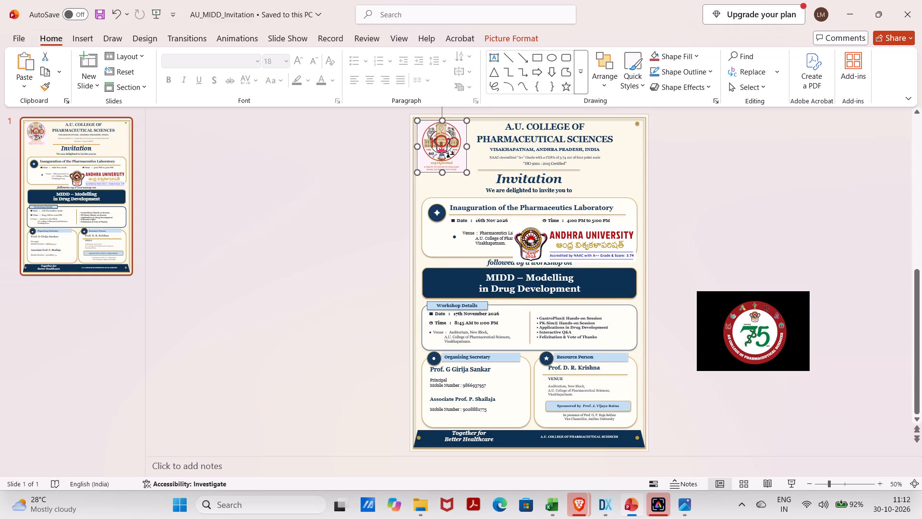
pyautogui.moveTo(468, 173); pyautogui.dragTo(456, 160)
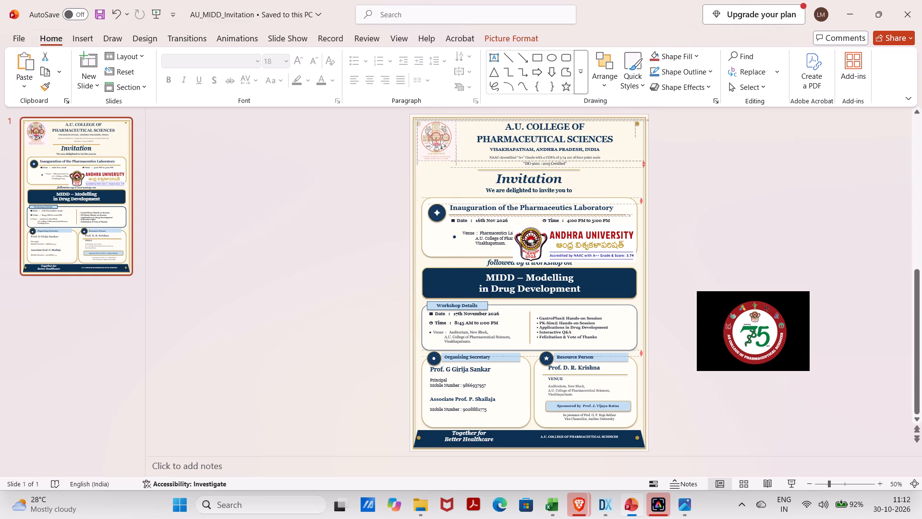
pyautogui.moveTo(456, 160); pyautogui.dragTo(449, 148)
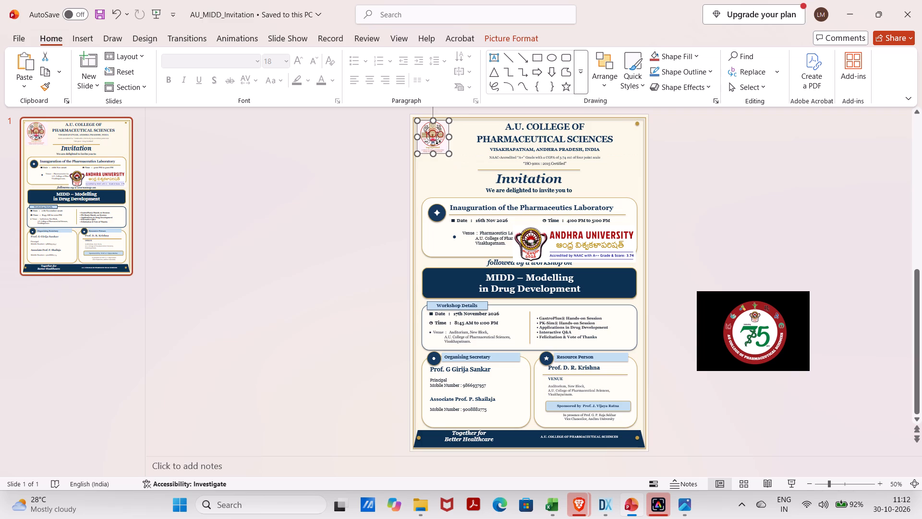
# Delete both lines of the A.U. College of Pharmaceutical Sciences heading at the top of the slide.
pyautogui.click(533, 143)
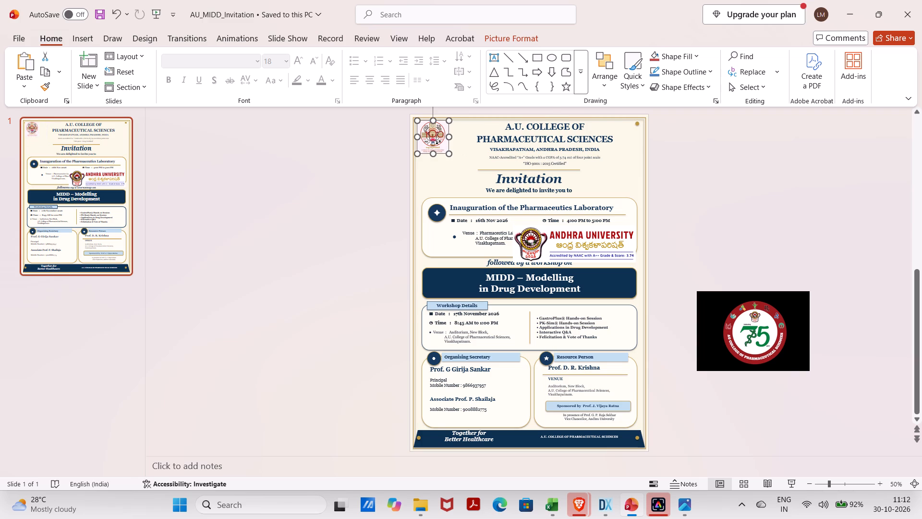
pyautogui.click(533, 143)
pyautogui.press('BackSpace')
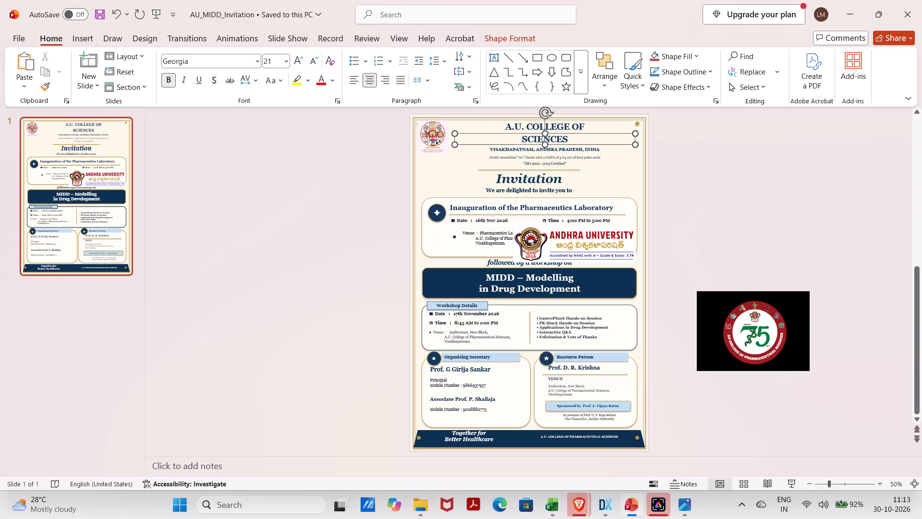
pyautogui.click(456, 133)
pyautogui.press('BackSpace')
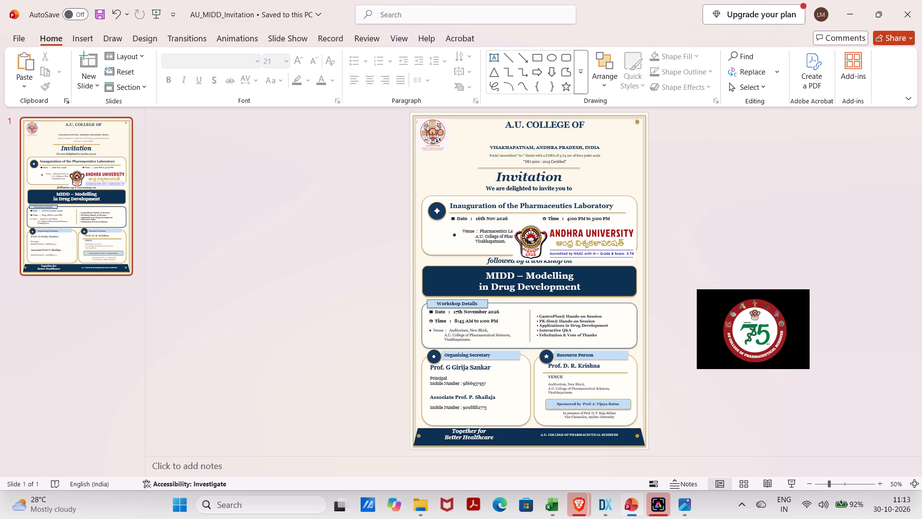
pyautogui.click(520, 124)
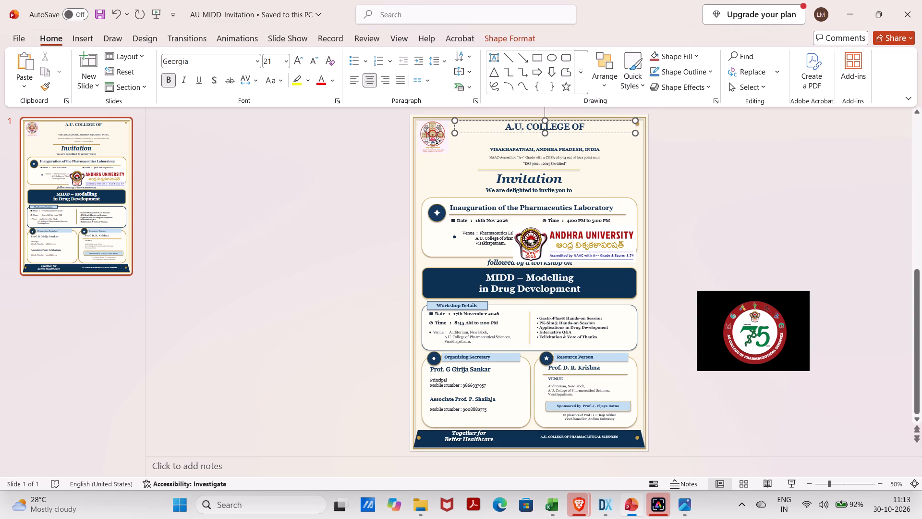
pyautogui.click(452, 122)
pyautogui.press('BackSpace')
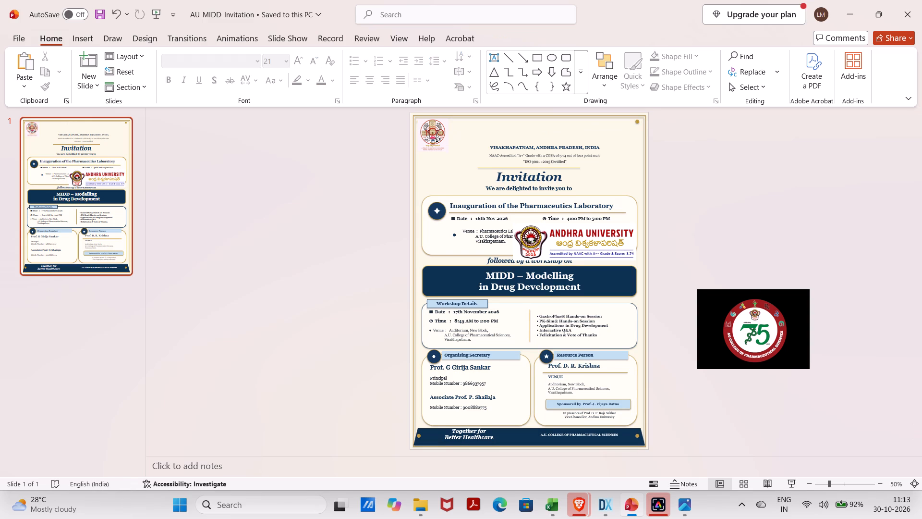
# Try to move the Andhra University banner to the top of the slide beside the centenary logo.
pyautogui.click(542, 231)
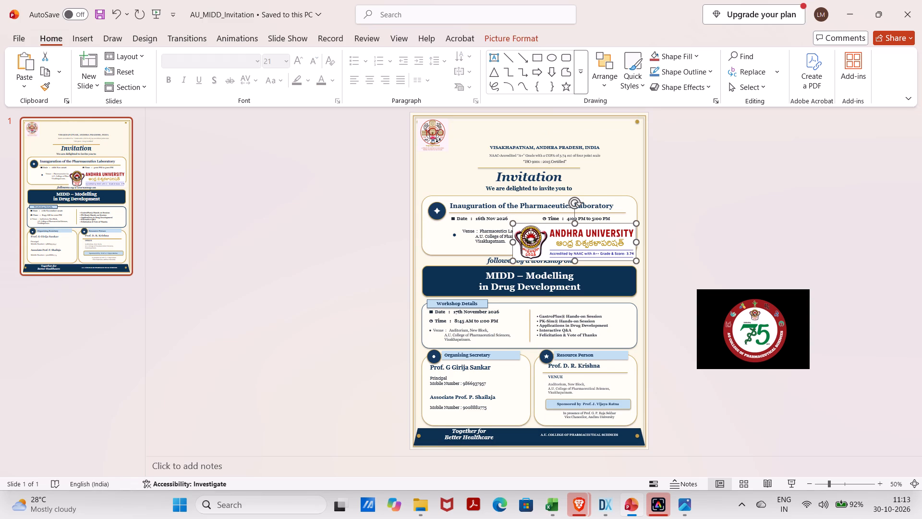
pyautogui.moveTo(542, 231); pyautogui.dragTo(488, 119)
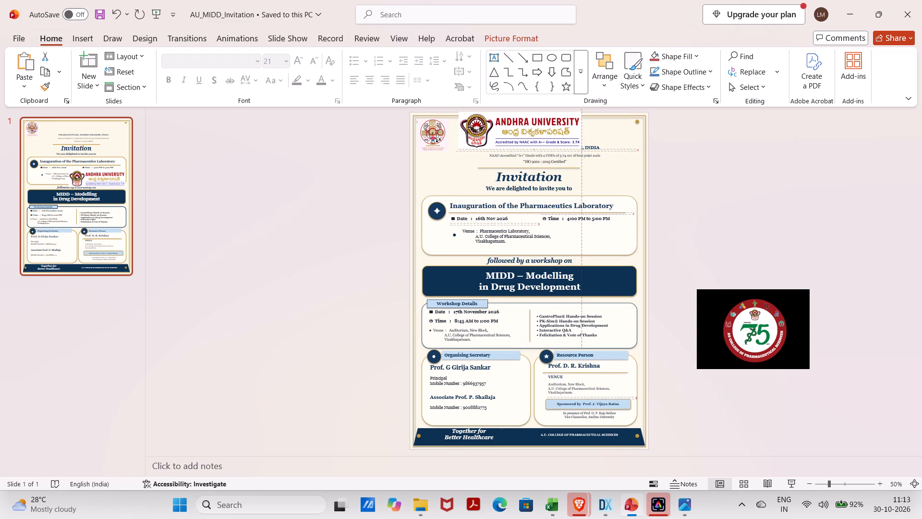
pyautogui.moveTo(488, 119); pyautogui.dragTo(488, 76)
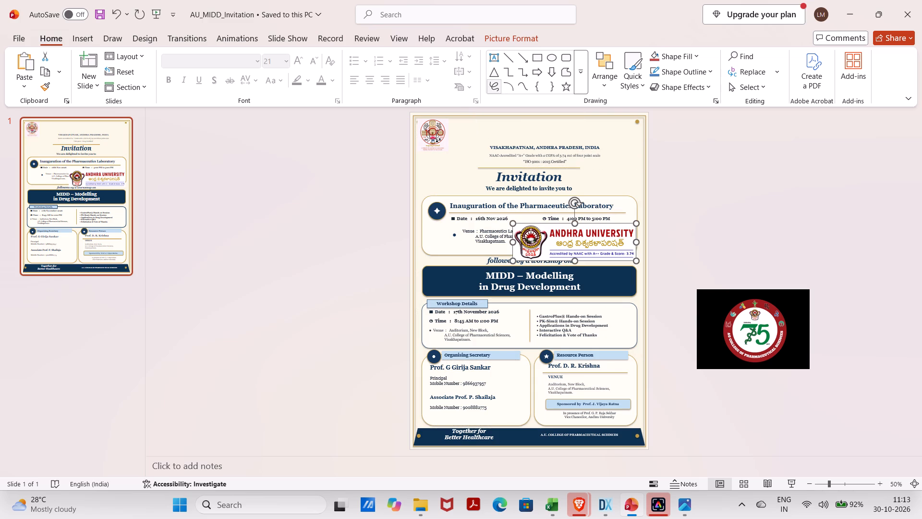
# Delete the Visakhapatnam address line, the NAAC accreditation line and the ISO certification line above the Invitation title.
pyautogui.click(498, 149)
pyautogui.press('BackSpace')
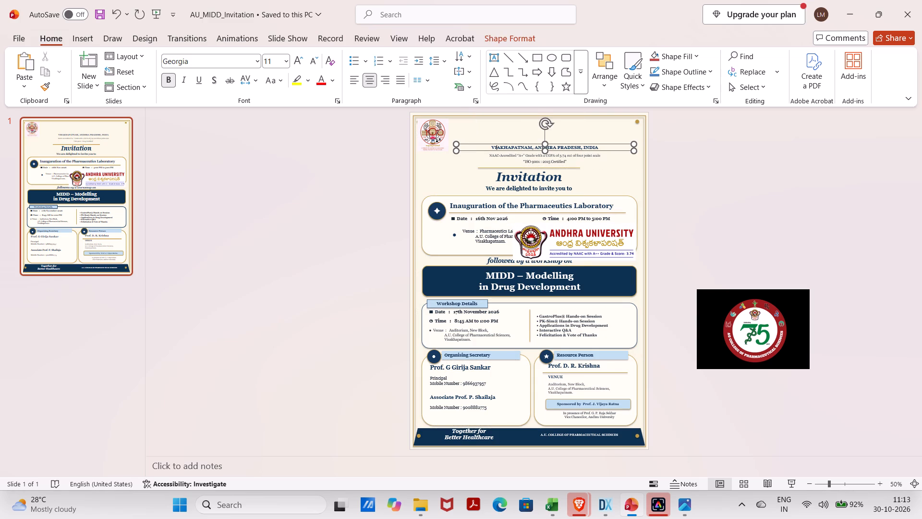
pyautogui.click(459, 145)
pyautogui.press('BackSpace')
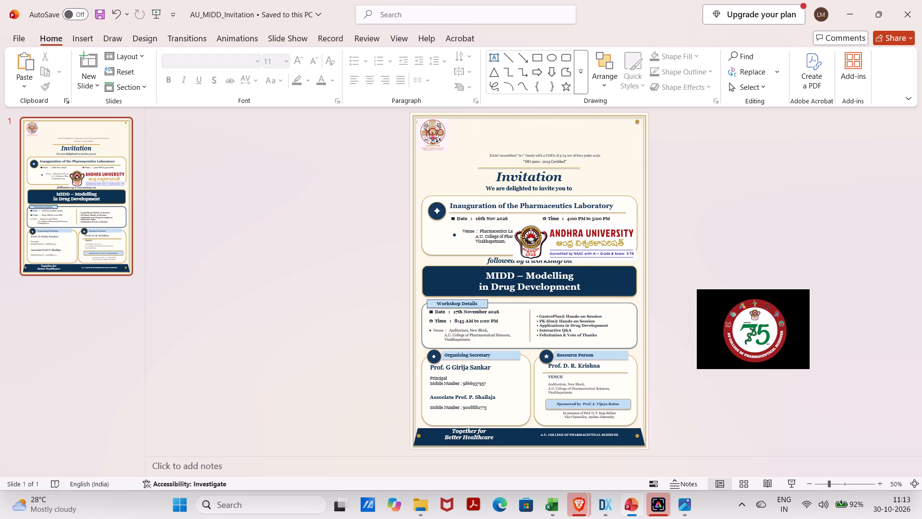
pyautogui.click(489, 158)
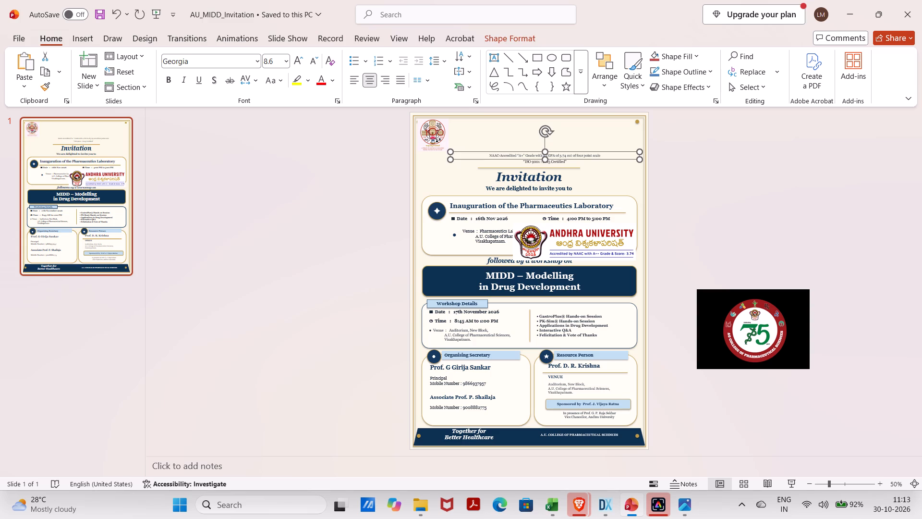
pyautogui.click(450, 151)
pyautogui.press('BackSpace')
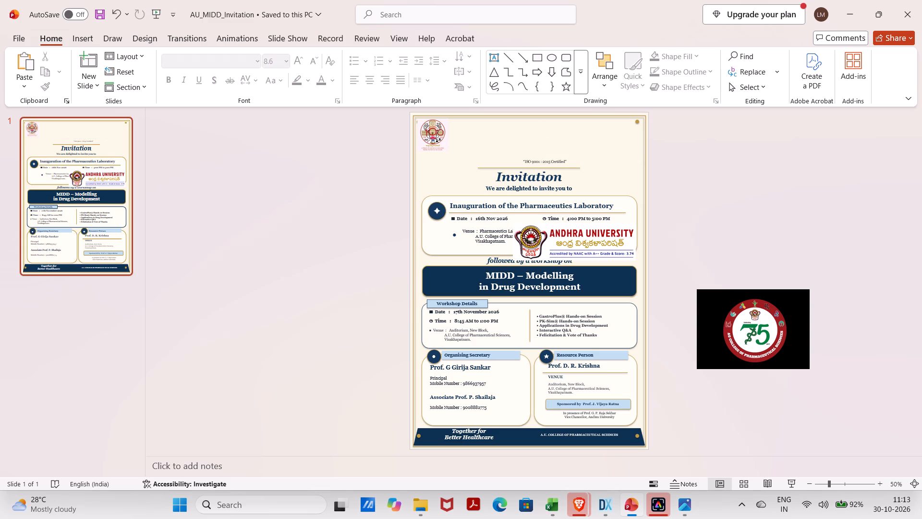
pyautogui.click(535, 161)
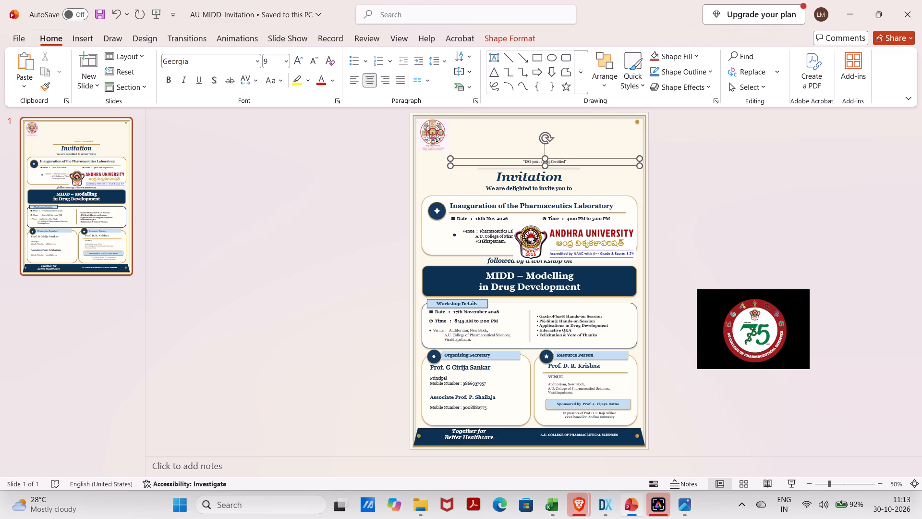
pyautogui.press('BackSpace')
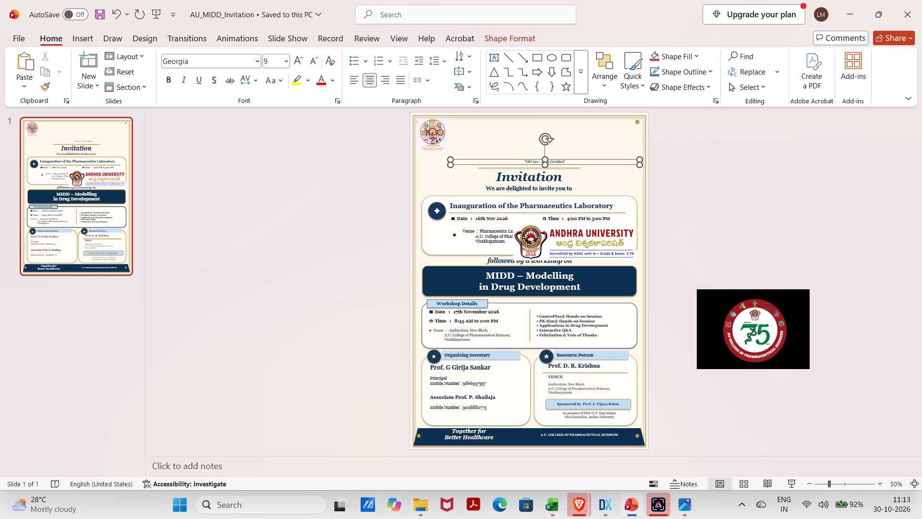
pyautogui.click(450, 159)
pyautogui.press('BackSpace')
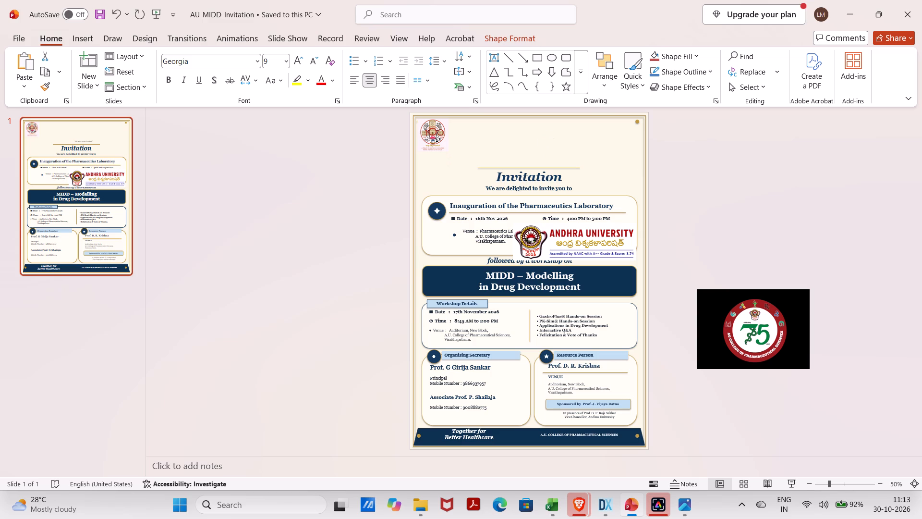
# Place the Andhra University banner at the top of the slide beside the centenary logo and shrink it slightly.
pyautogui.moveTo(554, 244); pyautogui.dragTo(497, 107)
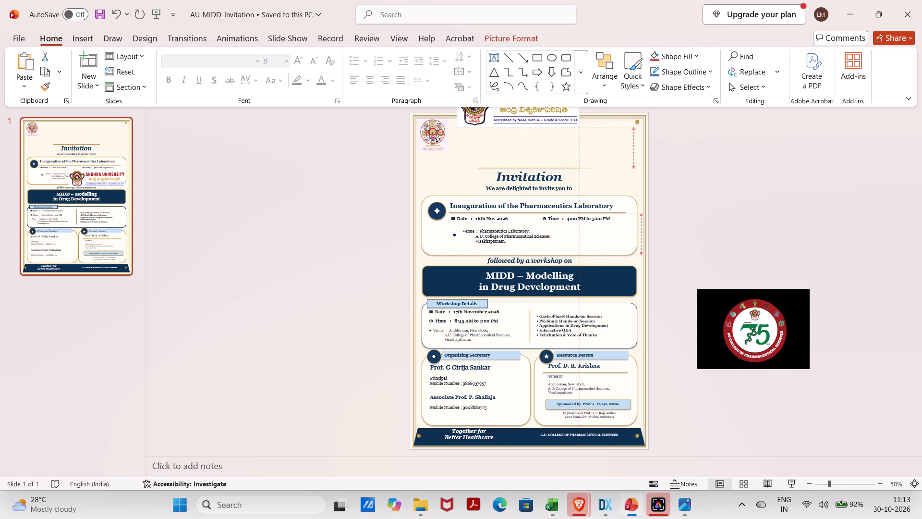
pyautogui.moveTo(497, 107); pyautogui.dragTo(495, 134)
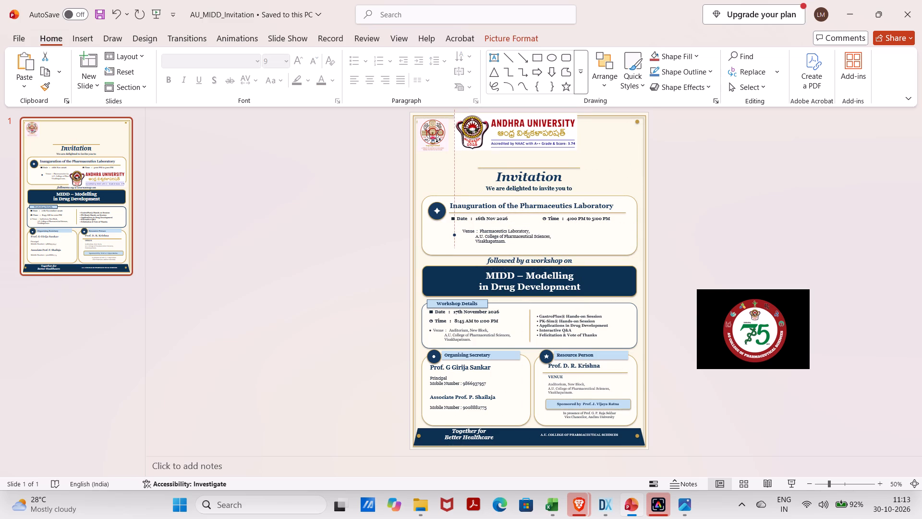
pyautogui.moveTo(495, 134); pyautogui.dragTo(495, 135)
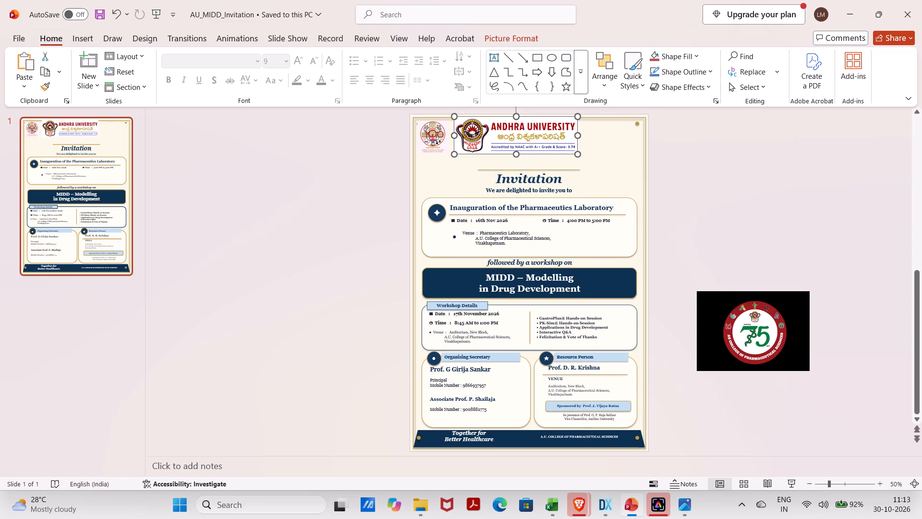
pyautogui.moveTo(578, 154); pyautogui.dragTo(567, 150)
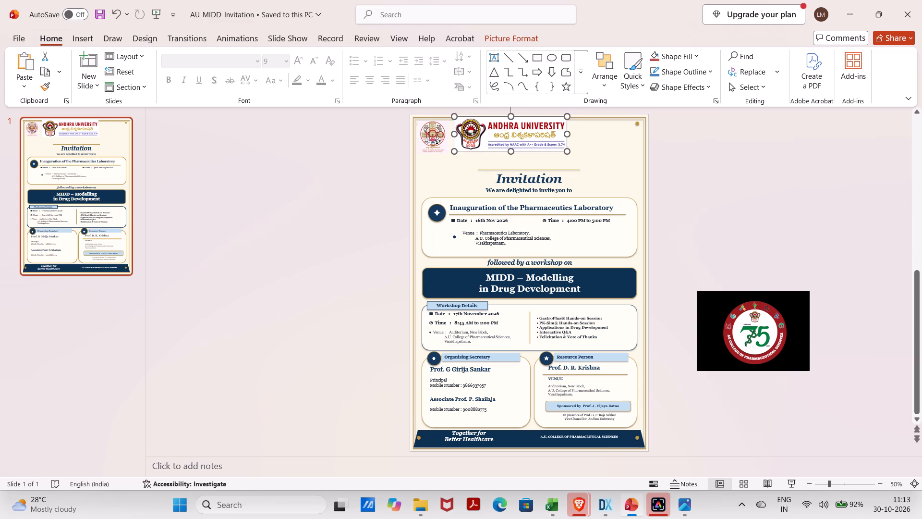
pyautogui.click(544, 140)
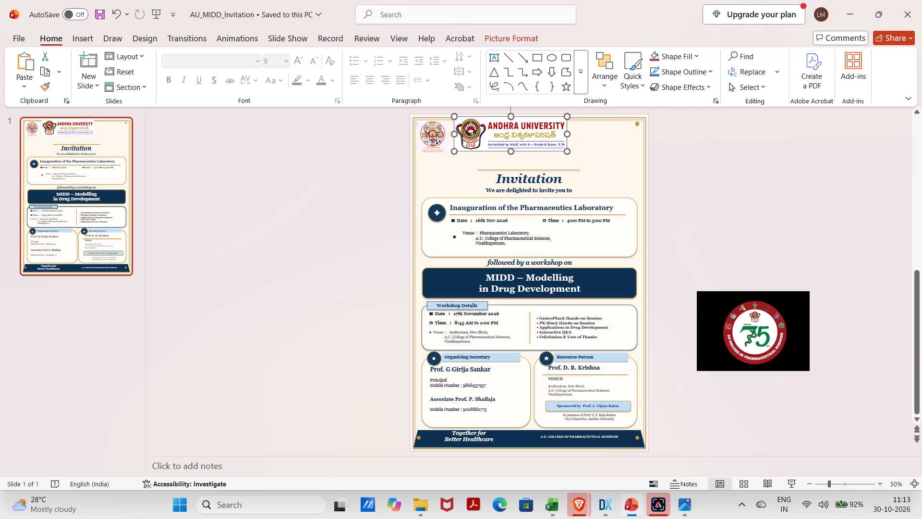
pyautogui.click(521, 137)
# Nudge the Andhra University banner slightly down and away from the centenary logo.
pyautogui.moveTo(513, 135); pyautogui.dragTo(518, 139)
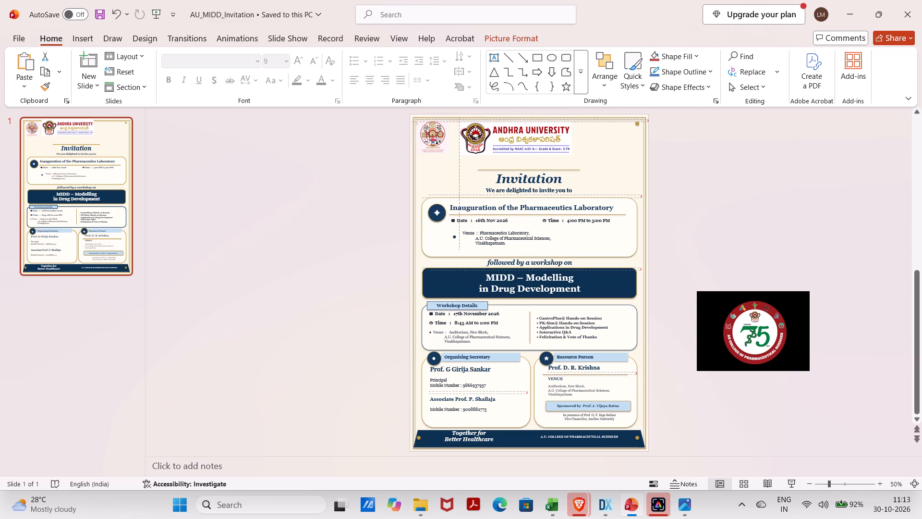
pyautogui.moveTo(518, 139); pyautogui.dragTo(518, 138)
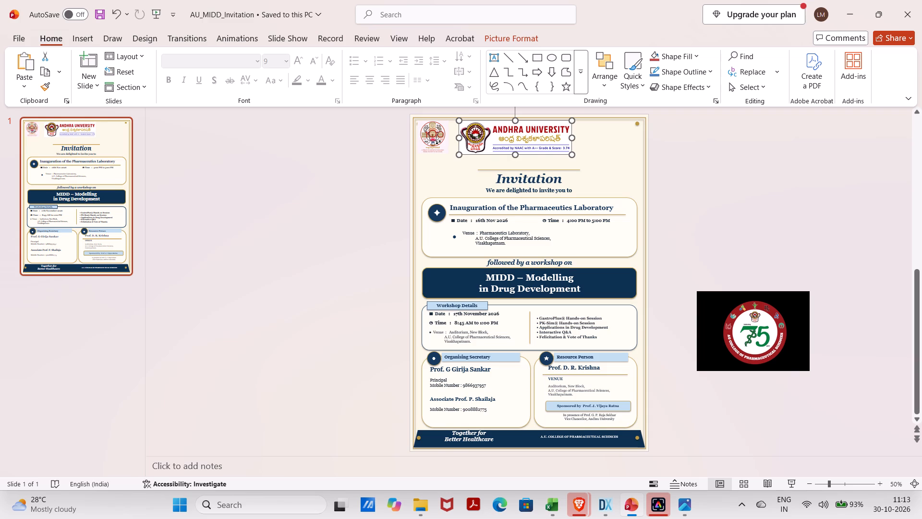
# Crop the black margins at both sides and along the top edge of the 75-year college logo.
pyautogui.click(795, 348)
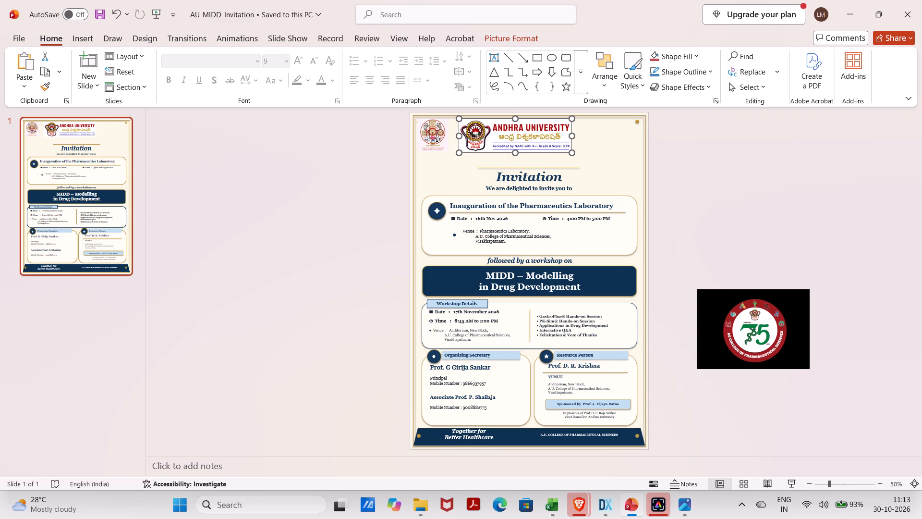
pyautogui.rightClick(735, 331)
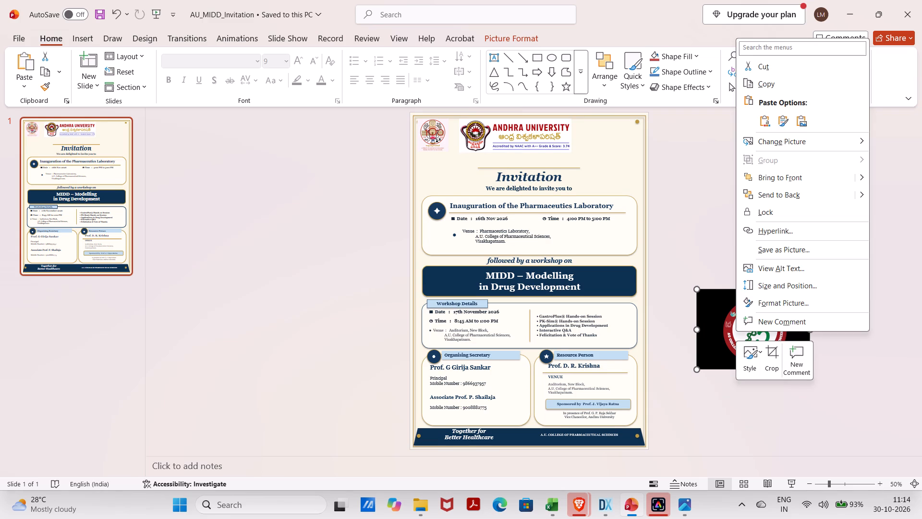
pyautogui.click(770, 356)
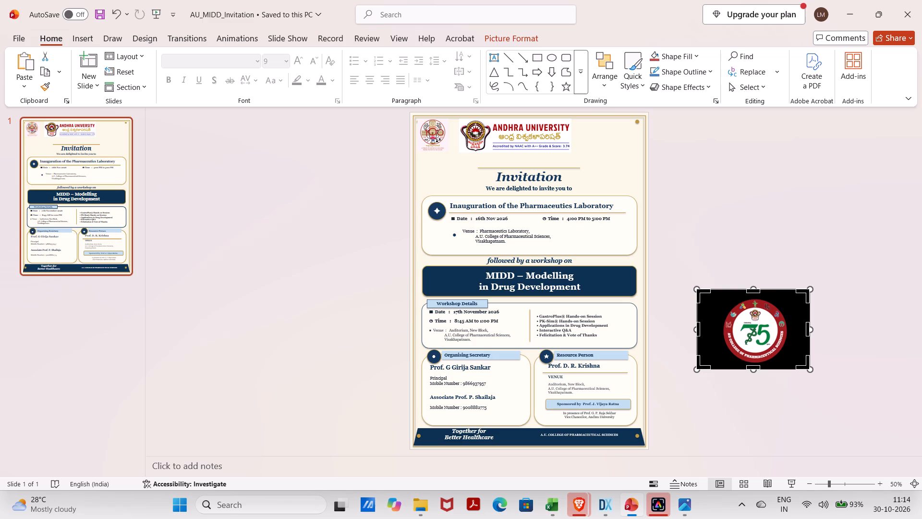
pyautogui.moveTo(698, 290); pyautogui.dragTo(716, 291)
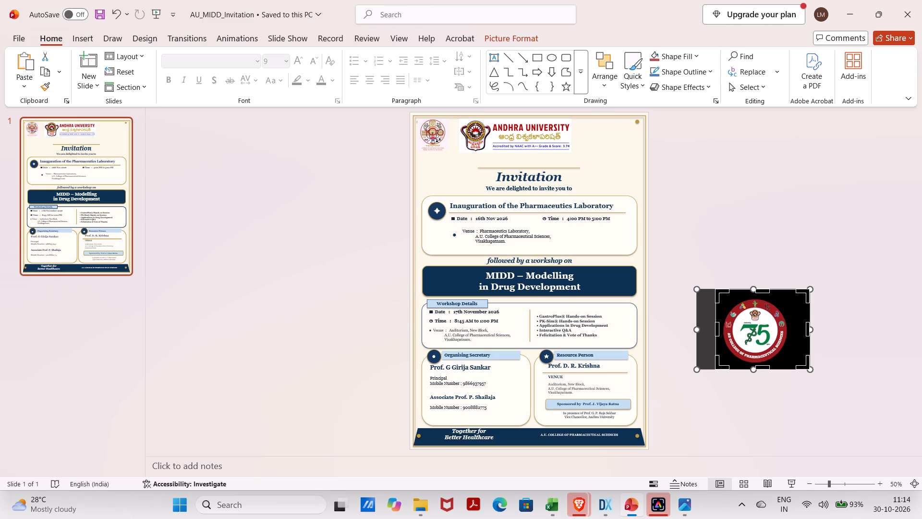
pyautogui.moveTo(805, 292); pyautogui.dragTo(800, 292)
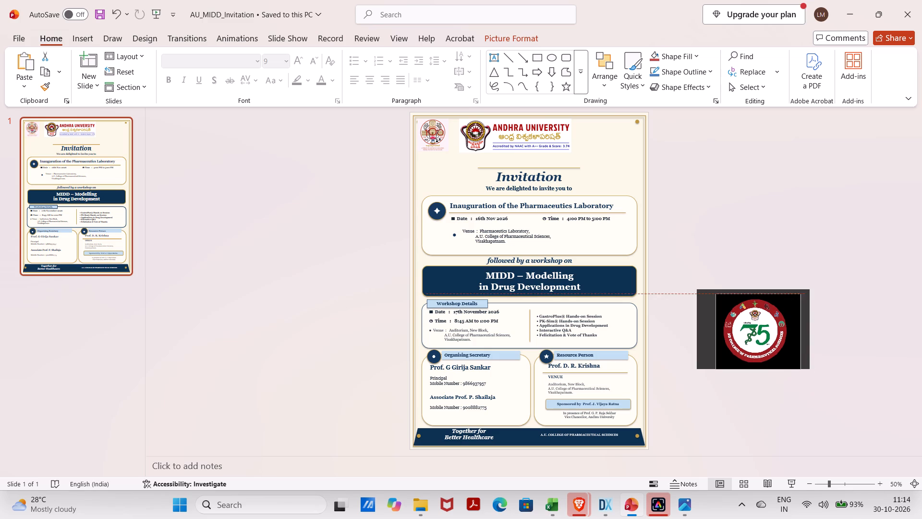
pyautogui.moveTo(800, 292); pyautogui.dragTo(790, 292)
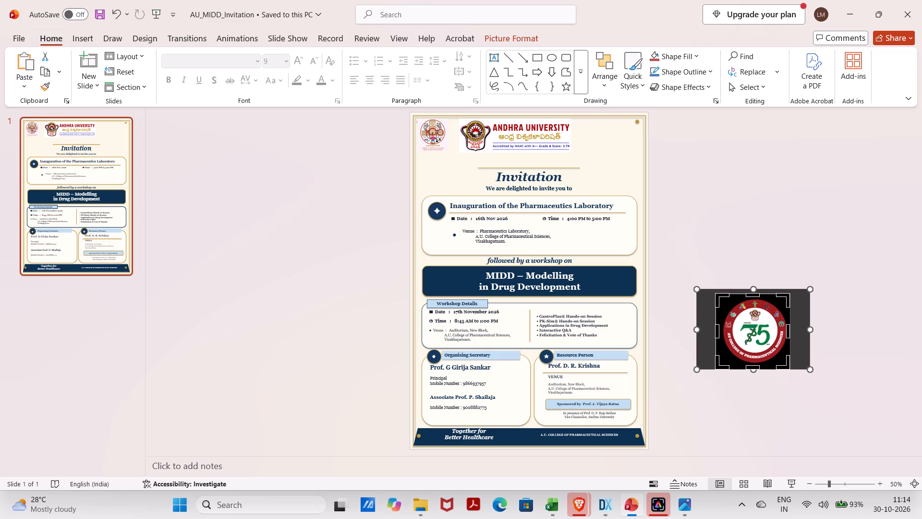
pyautogui.rightClick(767, 330)
pyautogui.click(767, 330)
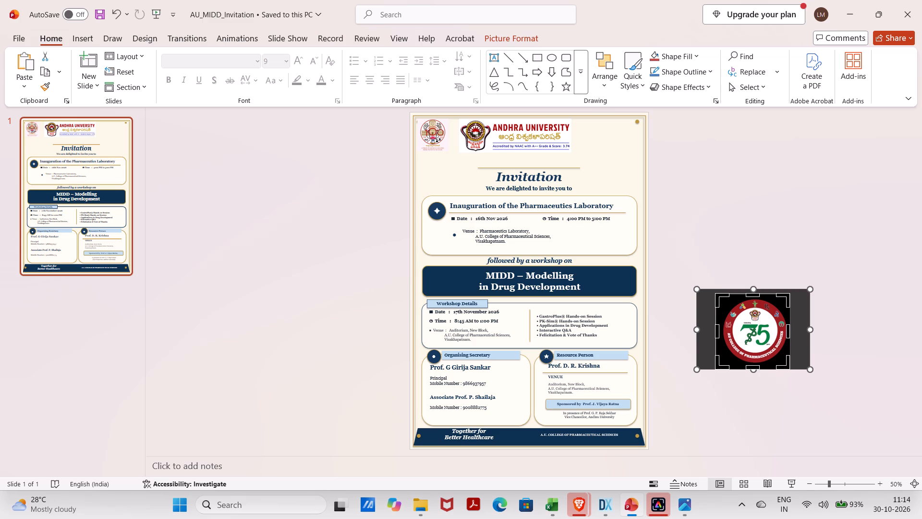
pyautogui.rightClick(767, 330)
pyautogui.rightClick(767, 330)
pyautogui.click(767, 330)
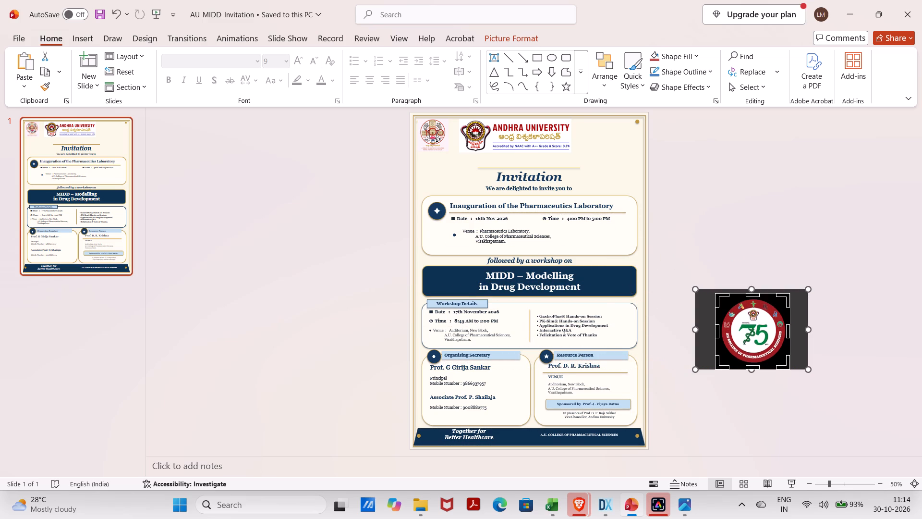
pyautogui.click(764, 329)
pyautogui.rightClick(764, 329)
pyautogui.rightClick(764, 329)
pyautogui.rightClick(789, 296)
pyautogui.doubleClick(789, 296)
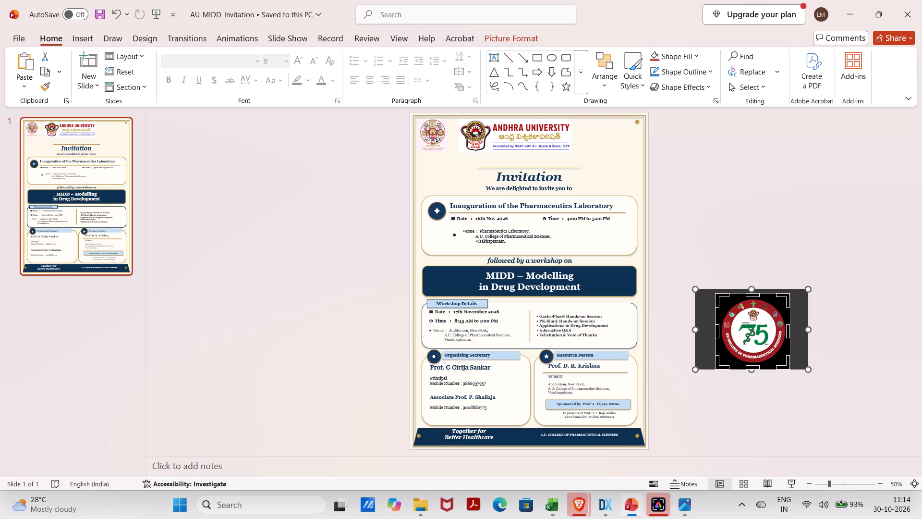
pyautogui.click(774, 247)
# Place the 75-year college logo in the slide's upper right corner and shrink it to fit beside the Andhra University banner.
pyautogui.moveTo(772, 318); pyautogui.dragTo(727, 284)
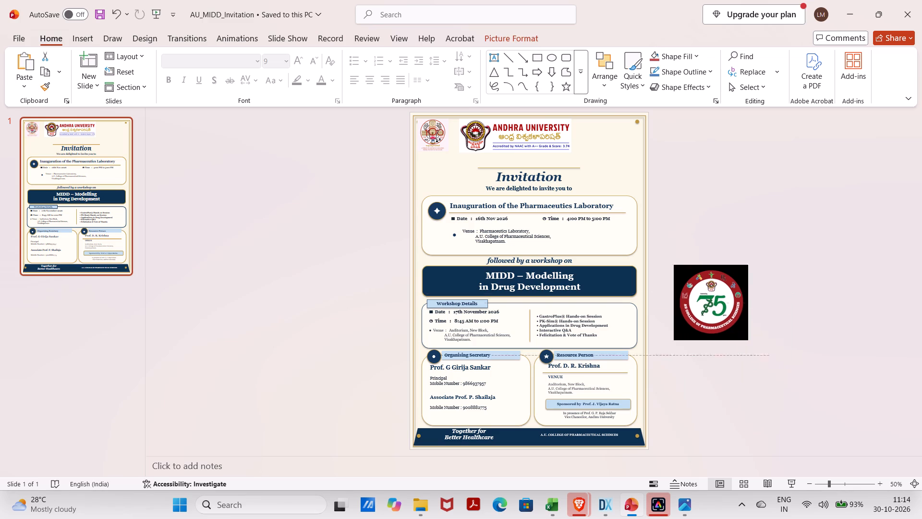
pyautogui.moveTo(727, 284); pyautogui.dragTo(642, 149)
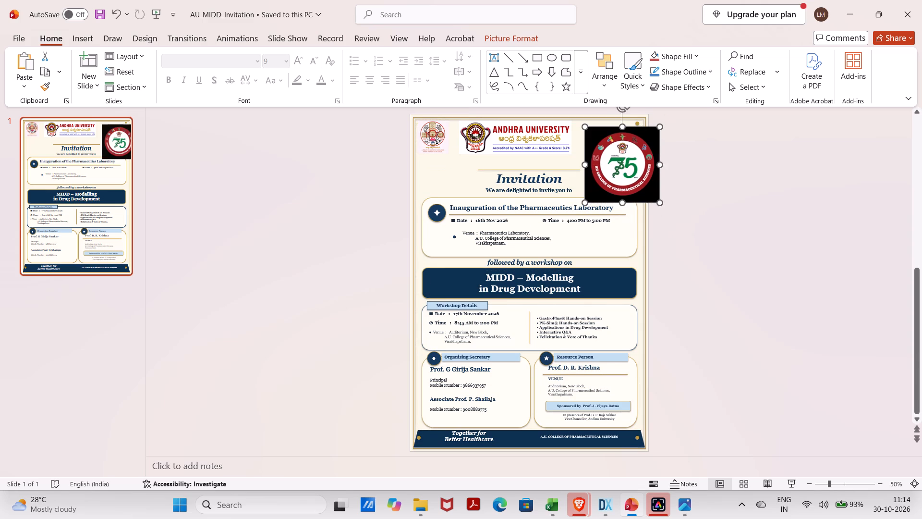
pyautogui.moveTo(658, 200); pyautogui.dragTo(628, 174)
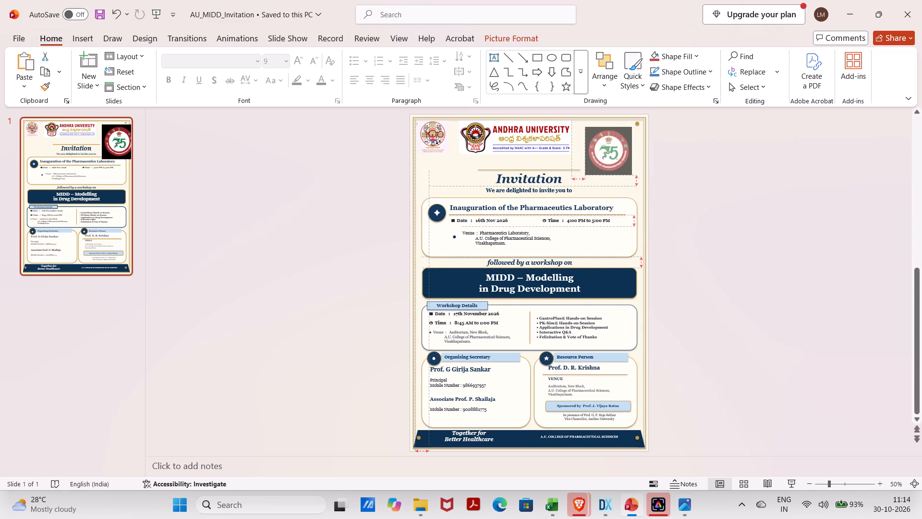
pyautogui.moveTo(628, 174); pyautogui.dragTo(628, 173)
pyautogui.moveTo(620, 160); pyautogui.dragTo(626, 153)
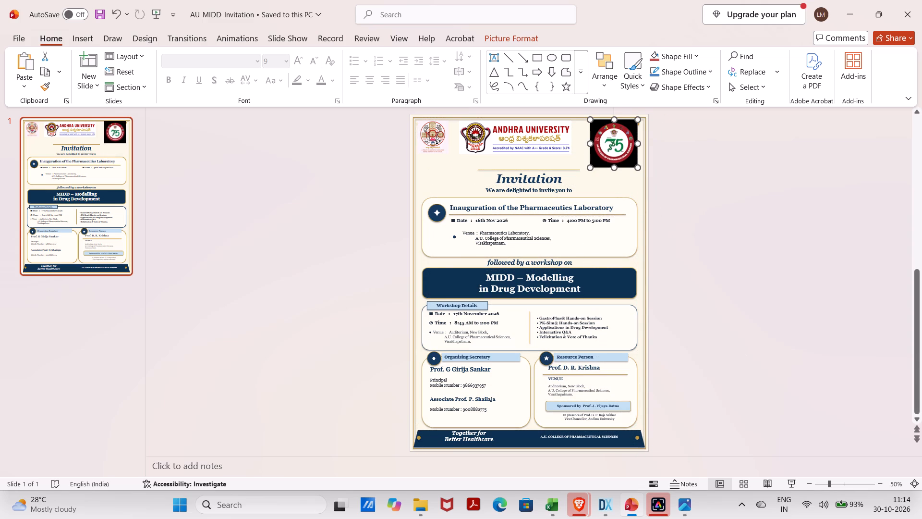
pyautogui.moveTo(638, 167); pyautogui.dragTo(633, 162)
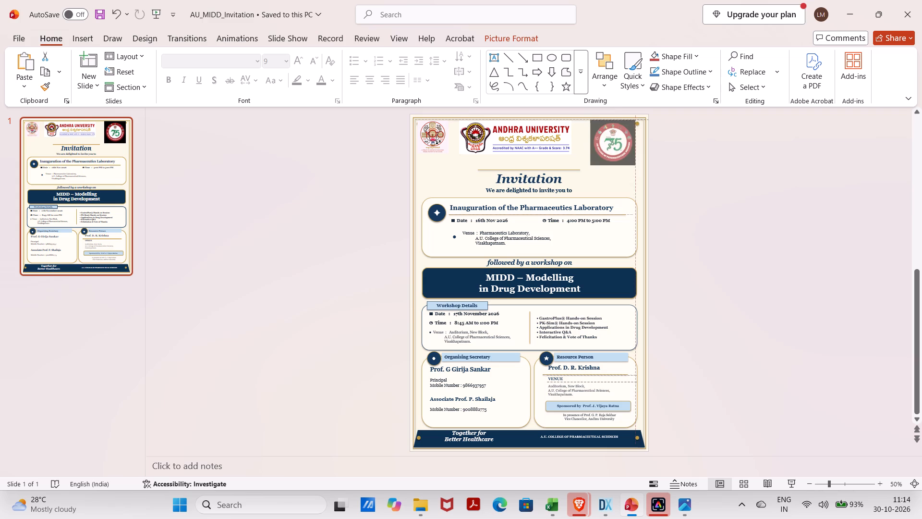
pyautogui.moveTo(633, 162); pyautogui.dragTo(626, 155)
pyautogui.moveTo(605, 144); pyautogui.dragTo(619, 145)
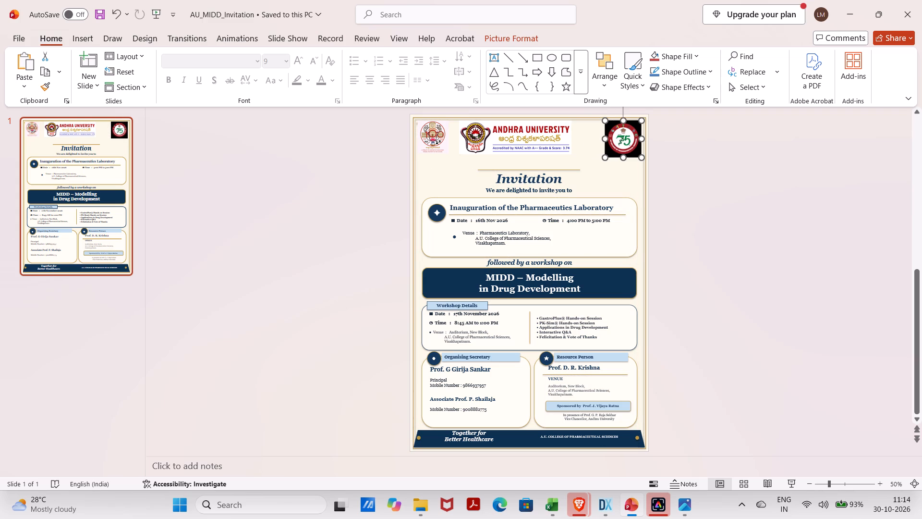
pyautogui.moveTo(605, 157); pyautogui.dragTo(604, 149)
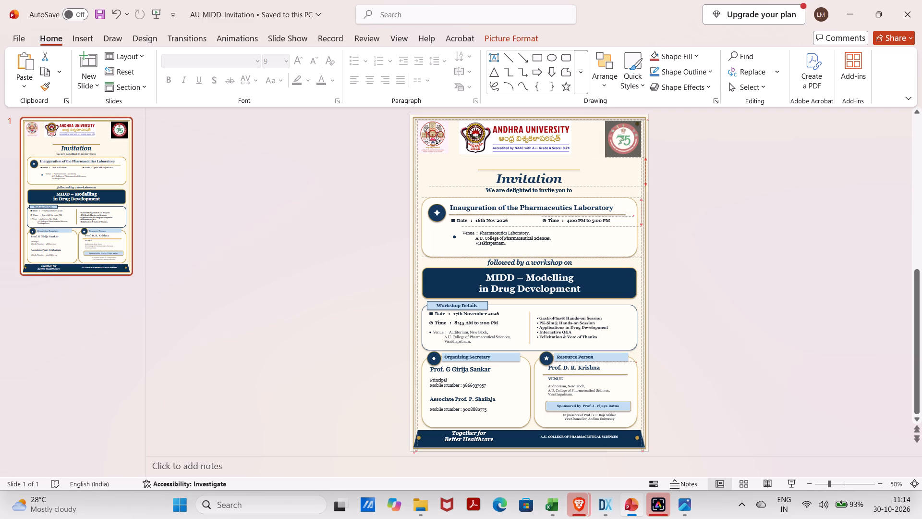
pyautogui.moveTo(604, 149); pyautogui.dragTo(604, 145)
pyautogui.moveTo(605, 159); pyautogui.dragTo(609, 146)
pyautogui.moveTo(609, 156); pyautogui.dragTo(614, 146)
pyautogui.click(577, 178)
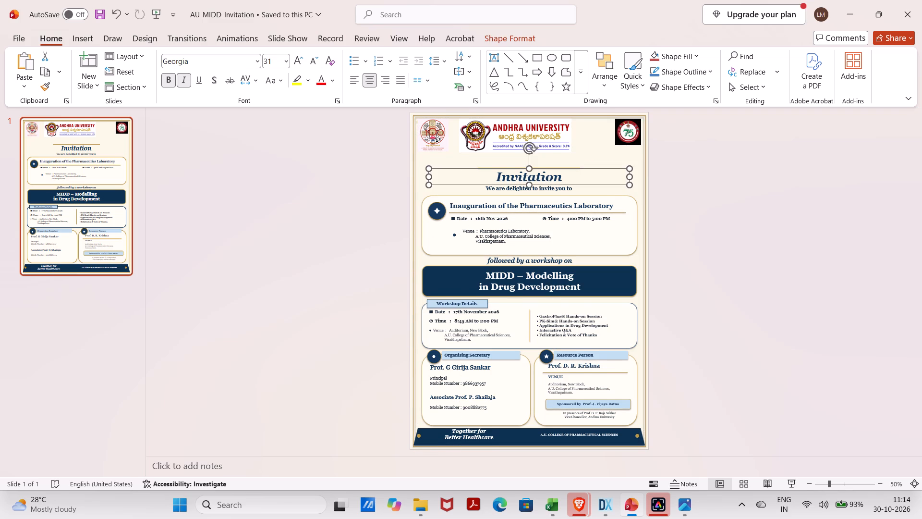
# Centre the Andhra University banner between the two logos and reduce its height slightly.
pyautogui.moveTo(555, 136); pyautogui.dragTo(569, 137)
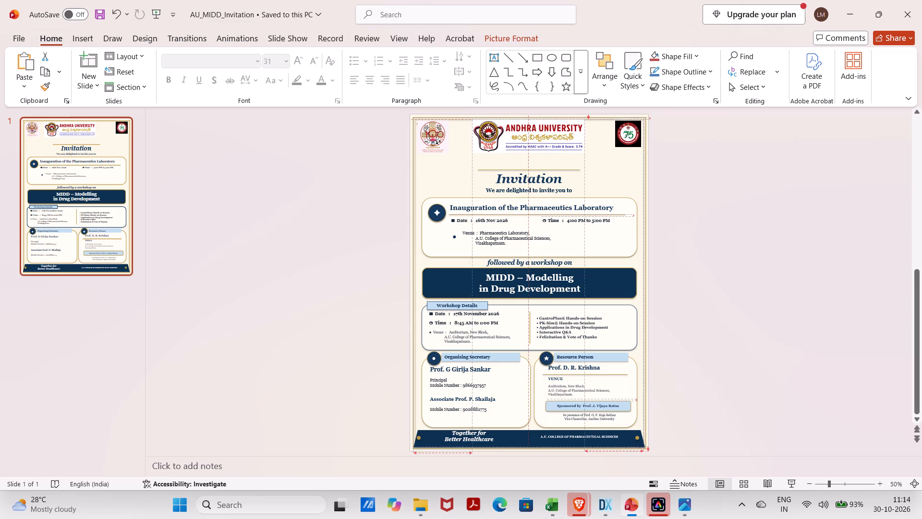
pyautogui.moveTo(569, 137); pyautogui.dragTo(570, 137)
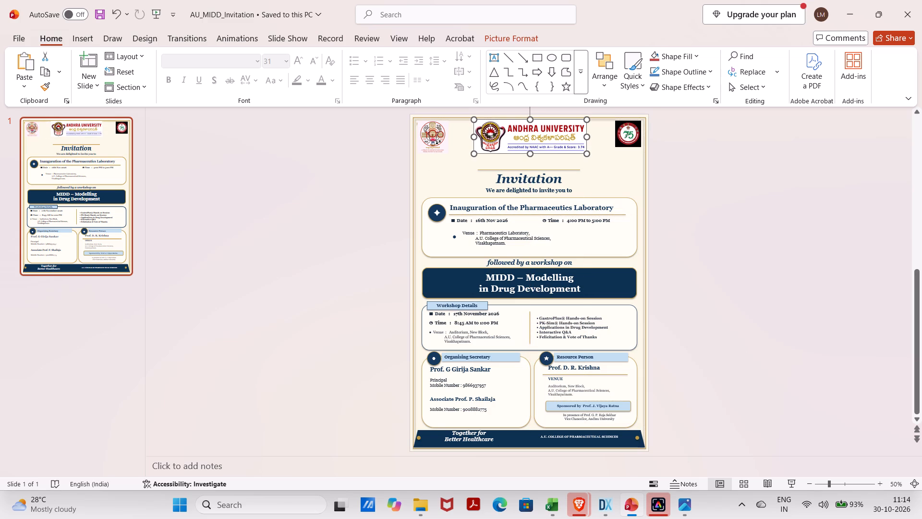
pyautogui.click(532, 153)
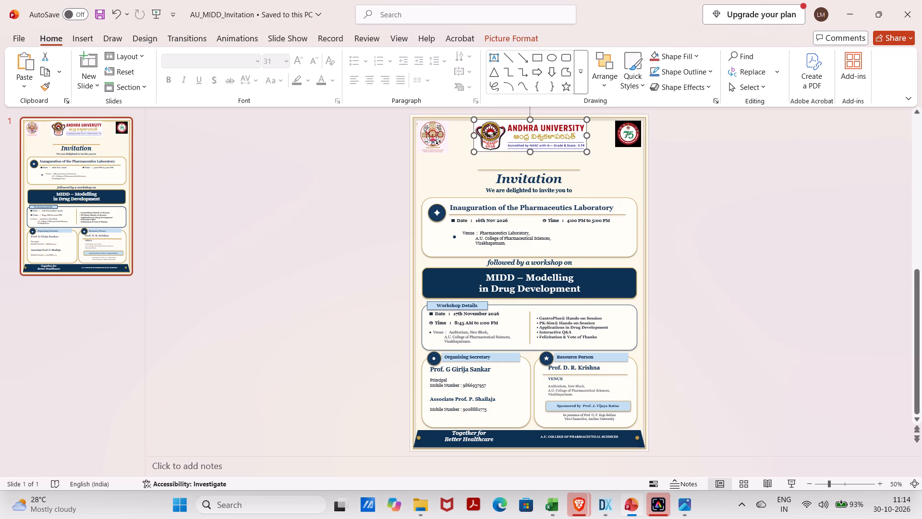
pyautogui.click(600, 160)
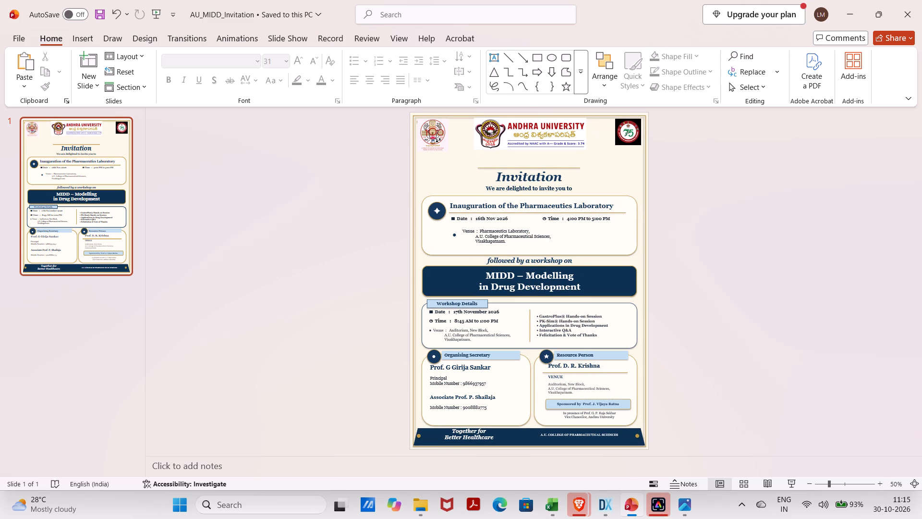
pyautogui.click(539, 148)
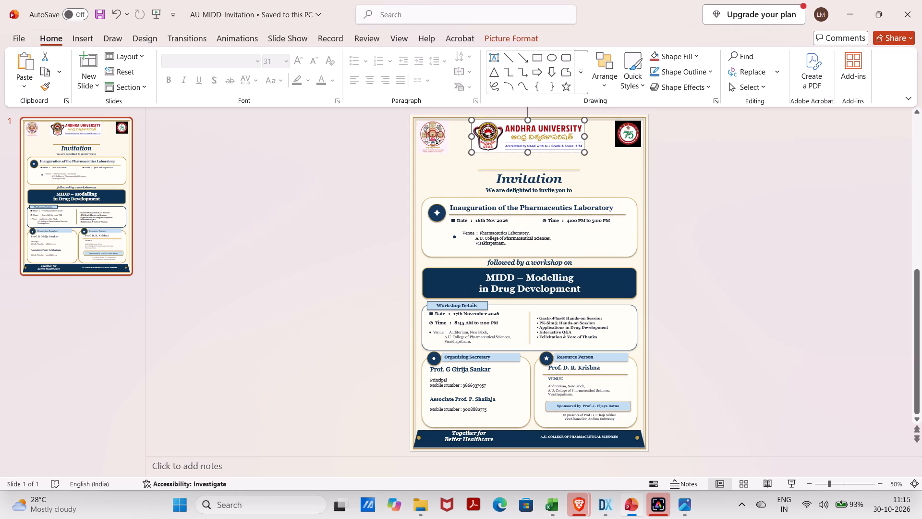
pyautogui.moveTo(529, 154); pyautogui.dragTo(528, 153)
pyautogui.moveTo(528, 153); pyautogui.dragTo(527, 150)
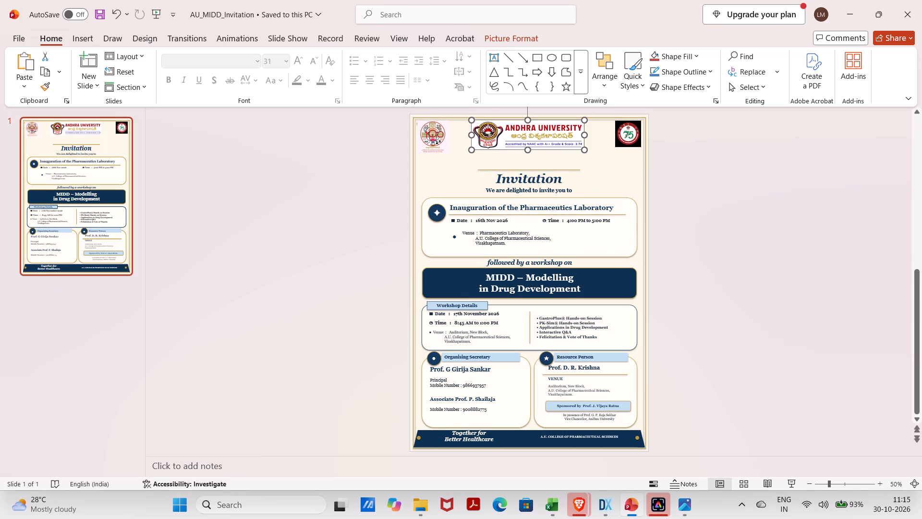
pyautogui.click(679, 165)
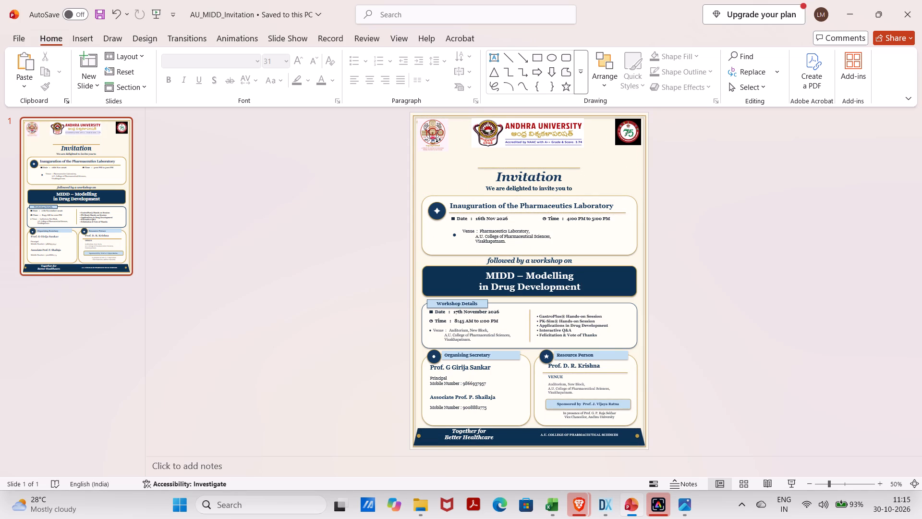
# Move the Invitation title up so it sits between the university banner and the gold line.
pyautogui.moveTo(524, 180); pyautogui.dragTo(523, 173)
pyautogui.click(523, 173)
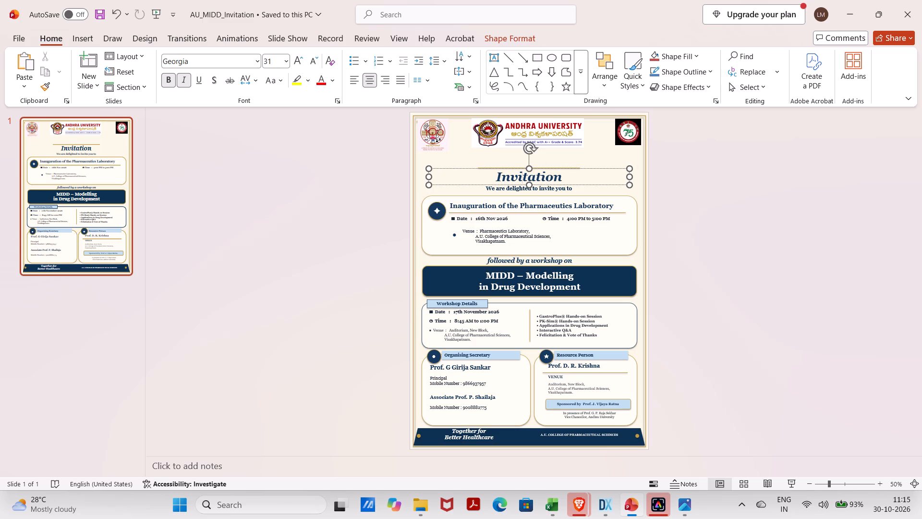
pyautogui.moveTo(433, 169); pyautogui.dragTo(434, 153)
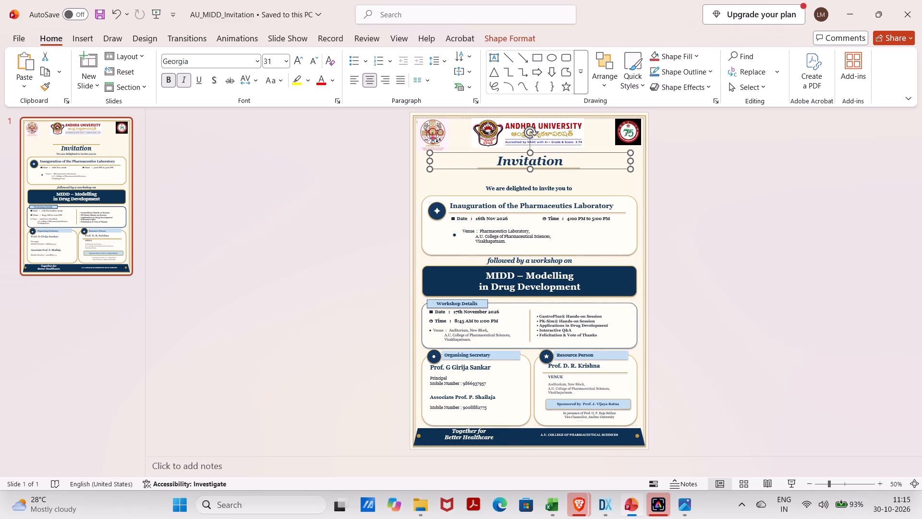
# Stretch the "We are delighted to invite you to" text box upward so its text sits just under the Invitation title's gold line.
pyautogui.click(493, 187)
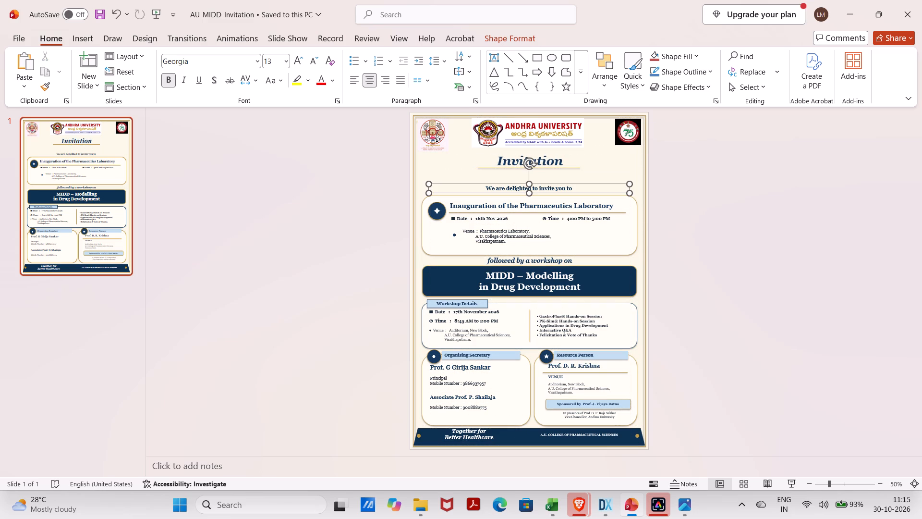
pyautogui.moveTo(429, 184); pyautogui.dragTo(429, 179)
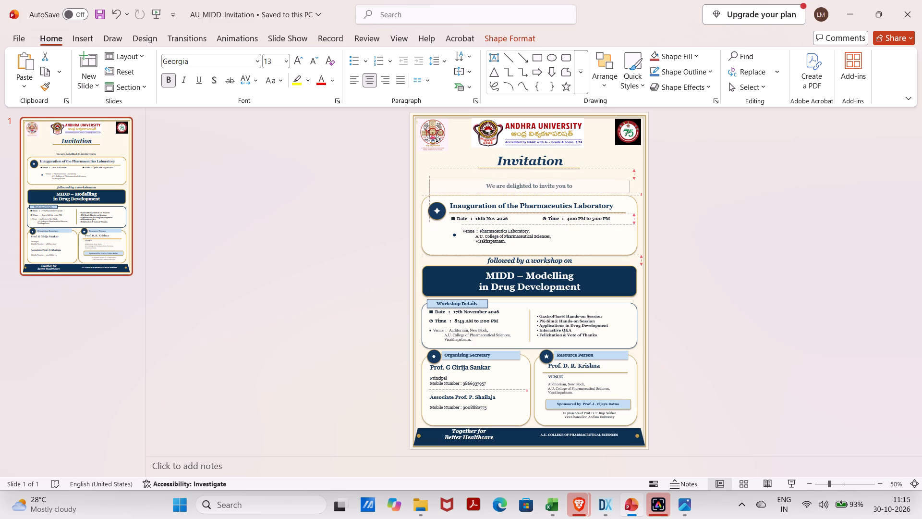
pyautogui.moveTo(429, 179); pyautogui.dragTo(432, 168)
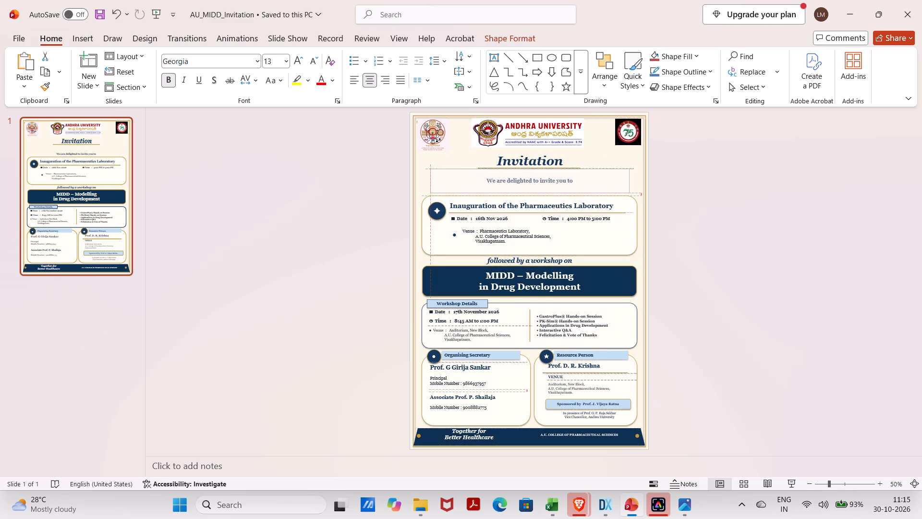
pyautogui.moveTo(432, 168); pyautogui.dragTo(431, 159)
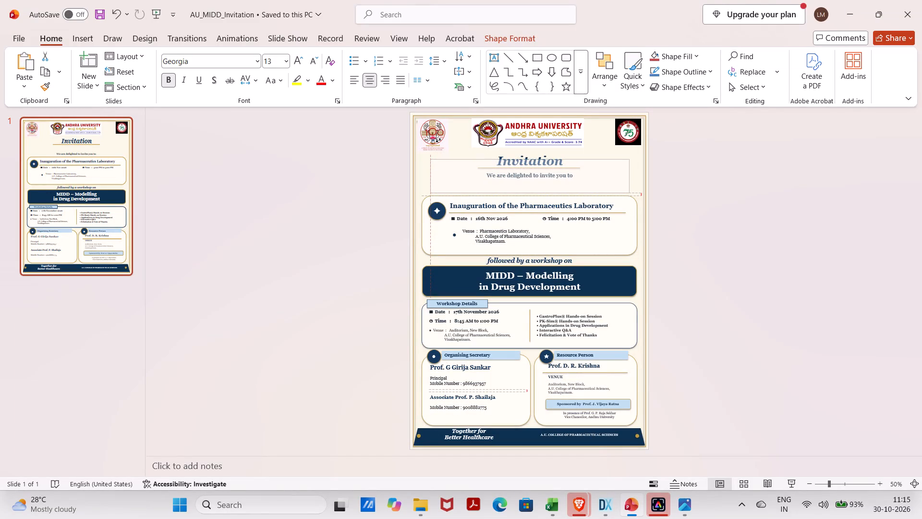
pyautogui.moveTo(431, 159); pyautogui.dragTo(431, 158)
pyautogui.click(704, 210)
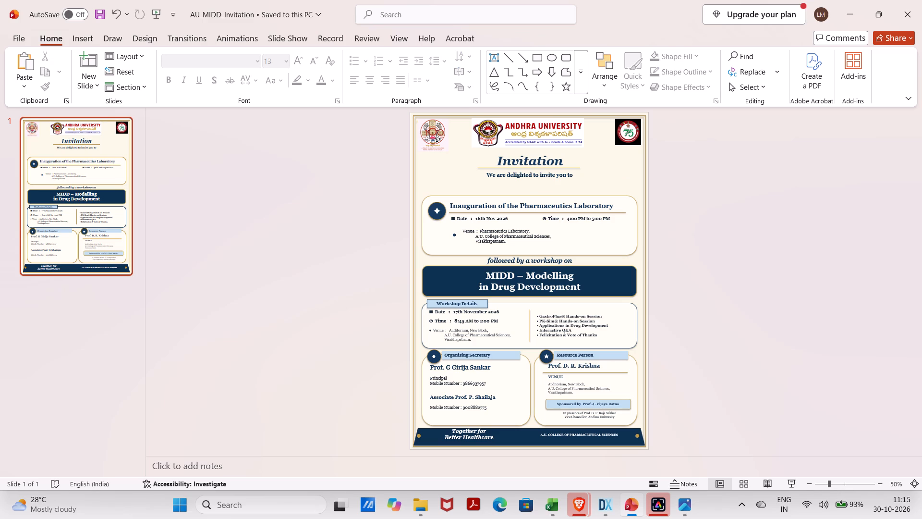
# Insert the word "Renovated" before "Pharmaceutics" in the heading "Inauguration of the Pharmaceutics Laboratory".
pyautogui.click(556, 210)
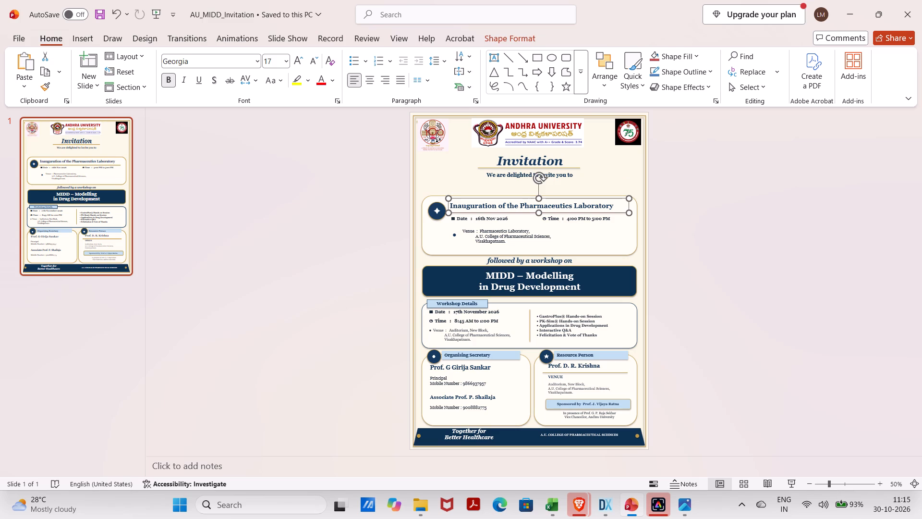
pyautogui.click(521, 207)
pyautogui.press('r')
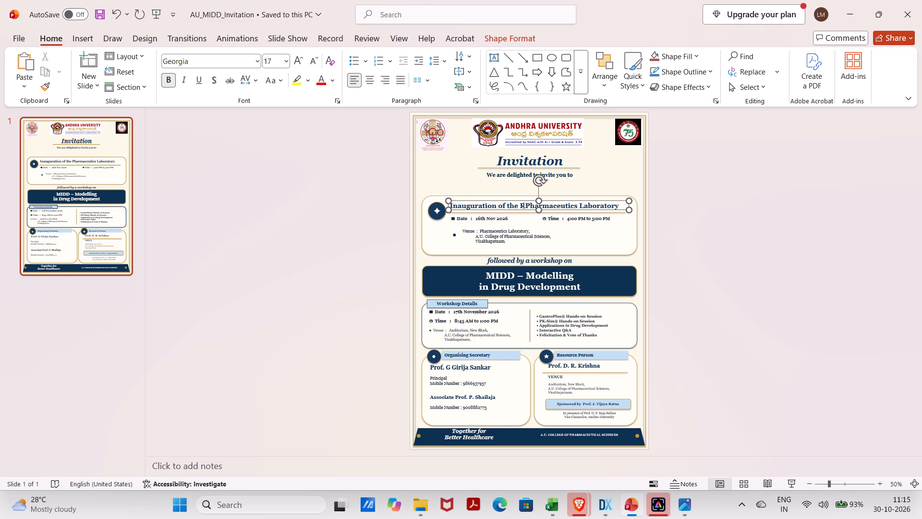
pyautogui.write('enovated')
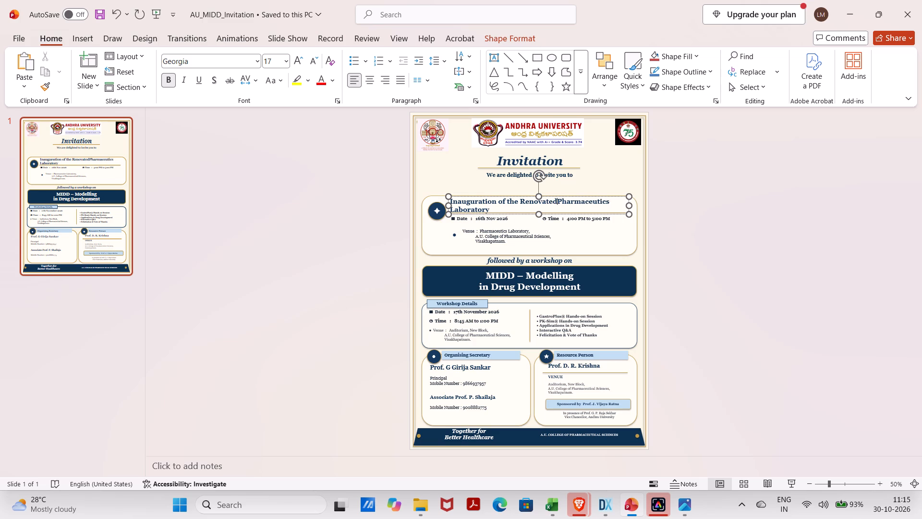
pyautogui.press('space')
# Insert the word "Research" between "Pharmaceutics" and "Laboratory" in the inauguration heading.
pyautogui.click(614, 201)
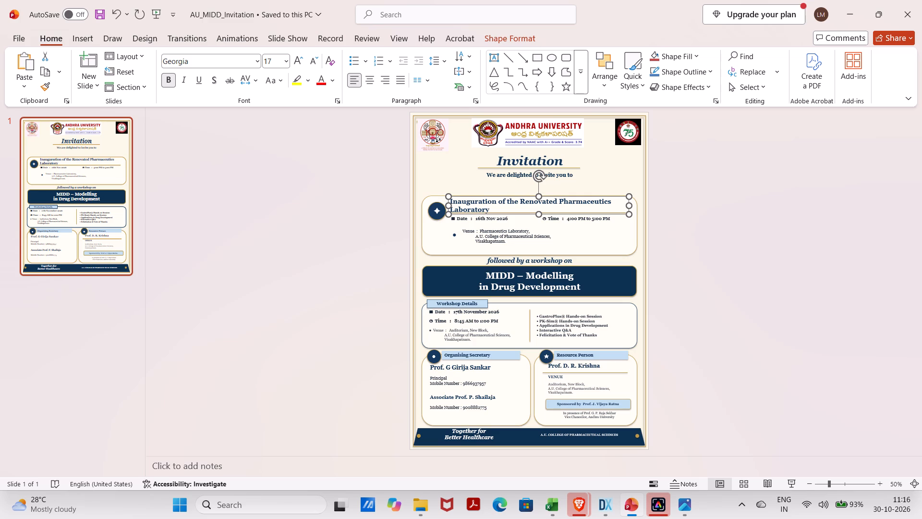
pyautogui.click(612, 202)
pyautogui.press('space')
pyautogui.press('t')
pyautogui.press('BackSpace')
pyautogui.press('r')
pyautogui.write('esea')
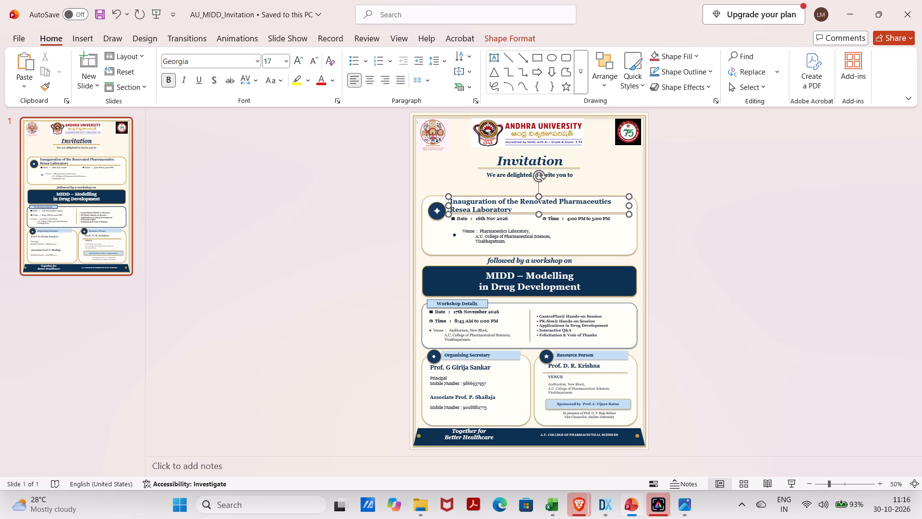
pyautogui.press('r')
pyautogui.write('ch')
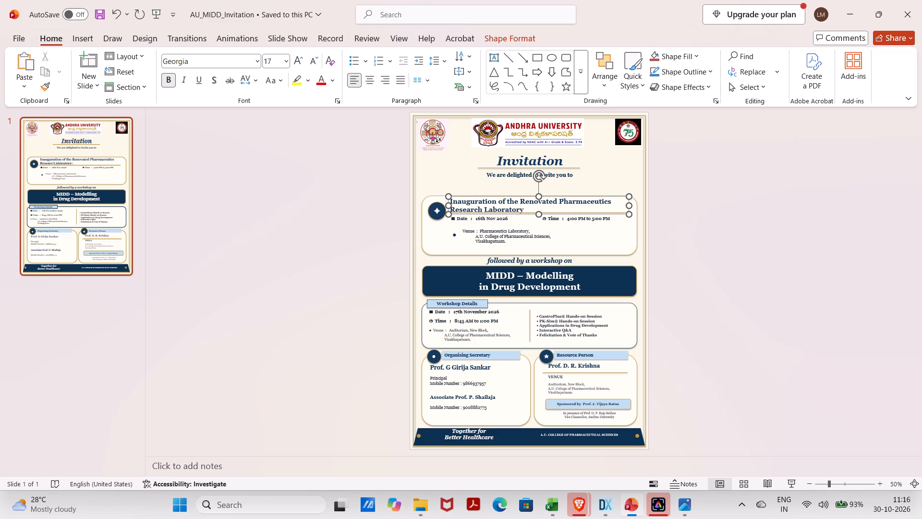
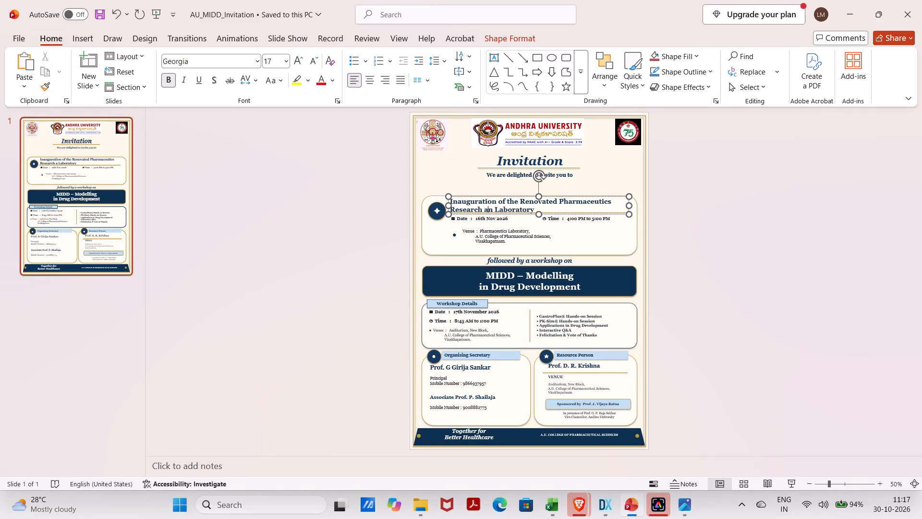
# Remove the partly typed word between "Research" and "Laboratory" in the inauguration heading.
pyautogui.press('v')
pyautogui.press('BackSpace')
pyautogui.press('BackSpace')
pyautogui.press('BackSpace')
pyautogui.press('BackSpace')
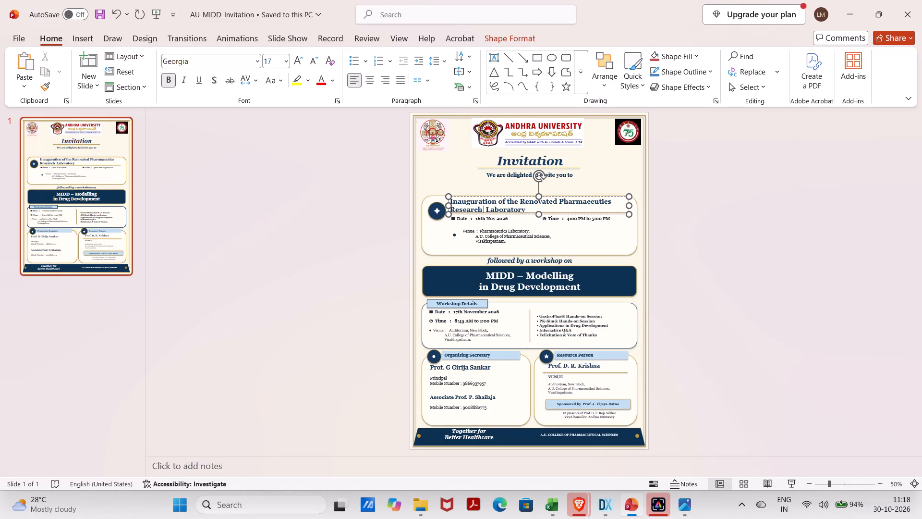
# Add "and faculty rooms" after "Laboratory" at the end of the inauguration heading.
pyautogui.click(527, 211)
pyautogui.press('space')
pyautogui.write('anf')
pyautogui.press('space')
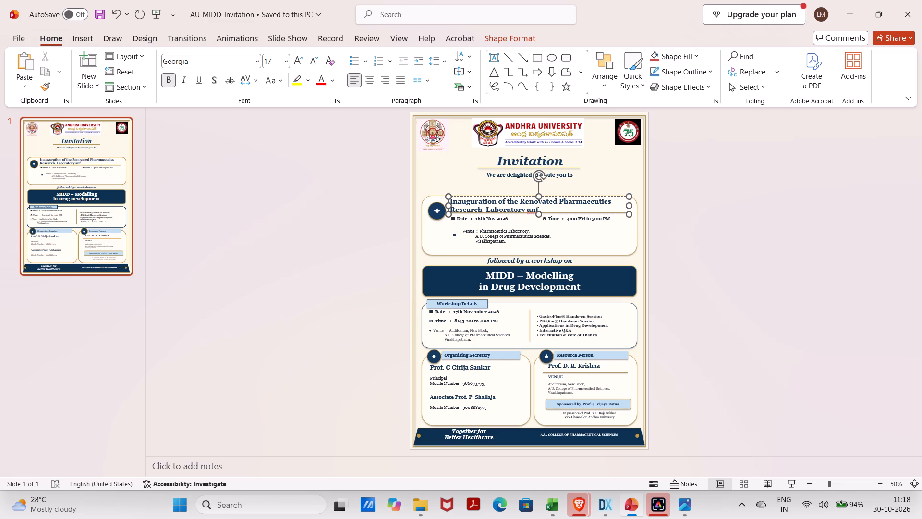
pyautogui.press('BackSpace')
pyautogui.write('d fac')
pyautogui.write('ulty')
pyautogui.press('space')
pyautogui.write('room')
pyautogui.press('s')
pyautogui.click(539, 210)
pyautogui.press('BackSpace')
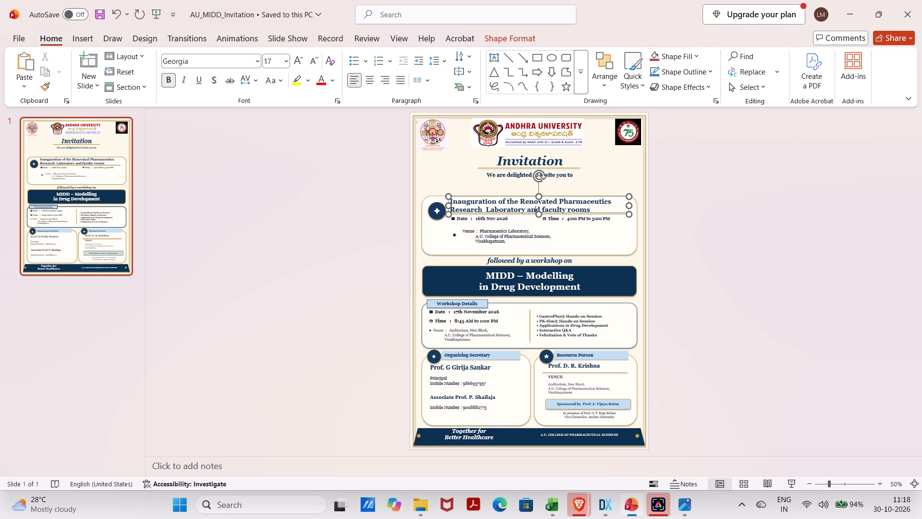
# Move the inauguration section's rounded frame up to just below "We are delighted to invite you to" and nudge its star symbol slightly up.
pyautogui.moveTo(448, 227); pyautogui.dragTo(447, 211)
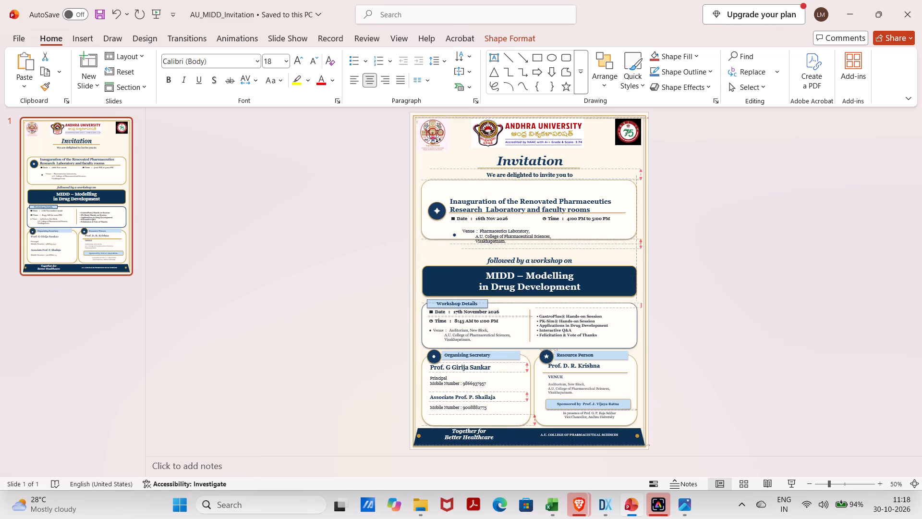
pyautogui.moveTo(447, 211); pyautogui.dragTo(447, 211)
pyautogui.moveTo(439, 211); pyautogui.dragTo(437, 205)
pyautogui.click(430, 203)
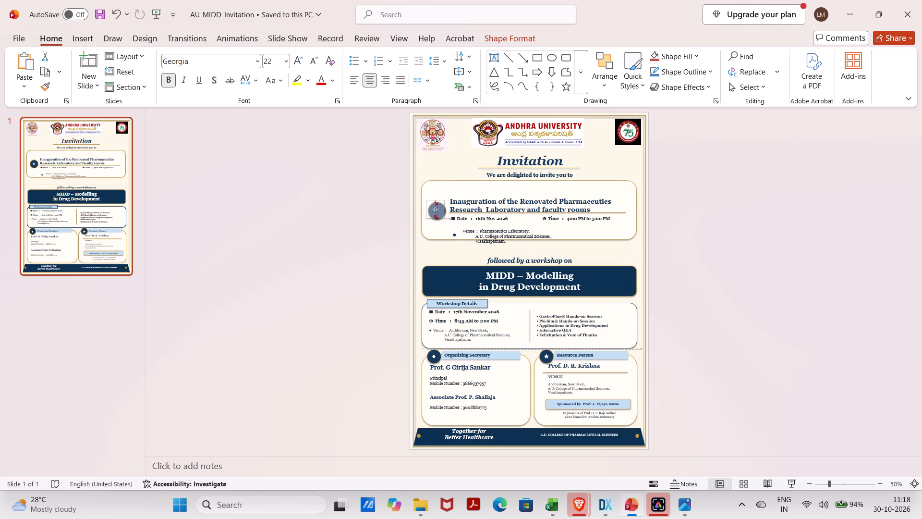
# Move the inauguration heading and the gold line beneath it up inside the rounded frame.
pyautogui.click(465, 203)
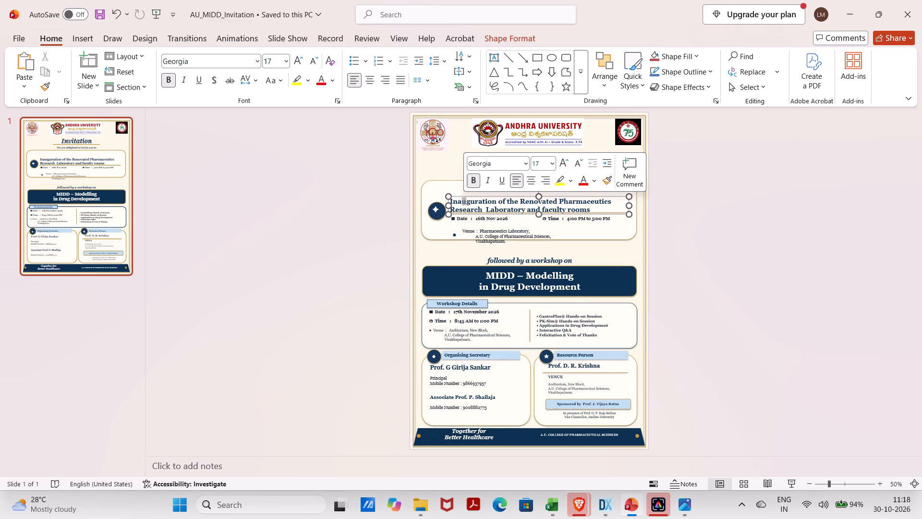
pyautogui.moveTo(449, 197); pyautogui.dragTo(447, 190)
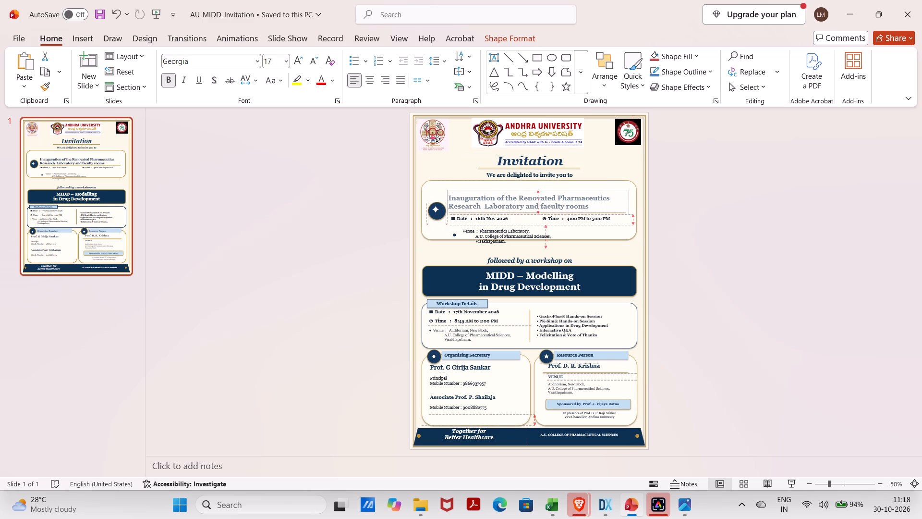
pyautogui.moveTo(447, 190); pyautogui.dragTo(450, 184)
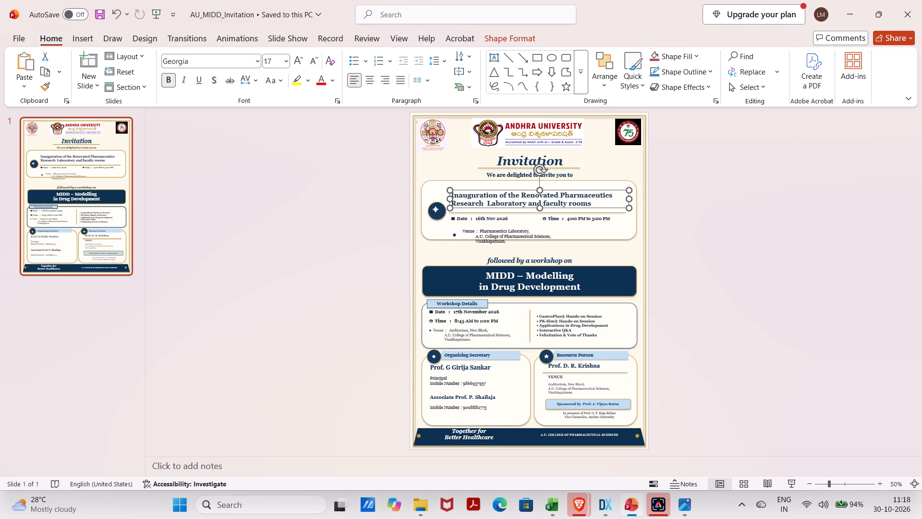
pyautogui.click(465, 212)
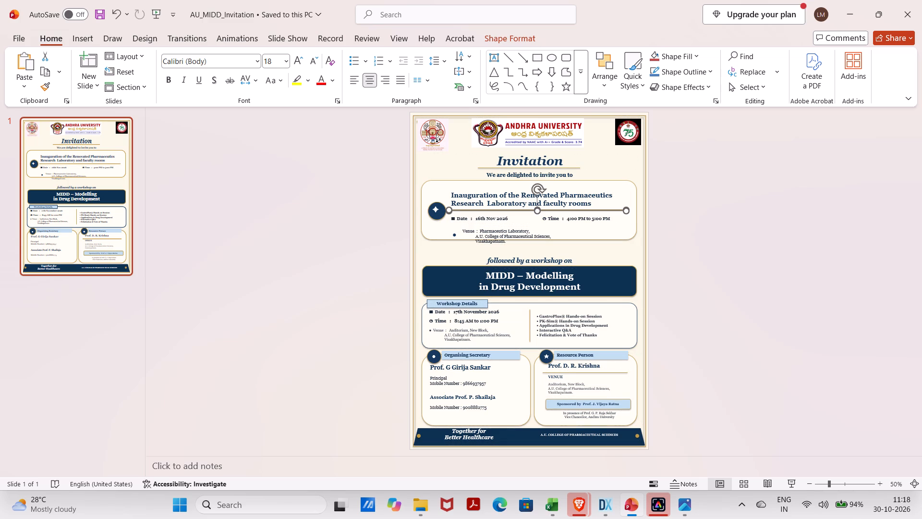
# Select the Time text box in the inauguration section.
pyautogui.click(581, 219)
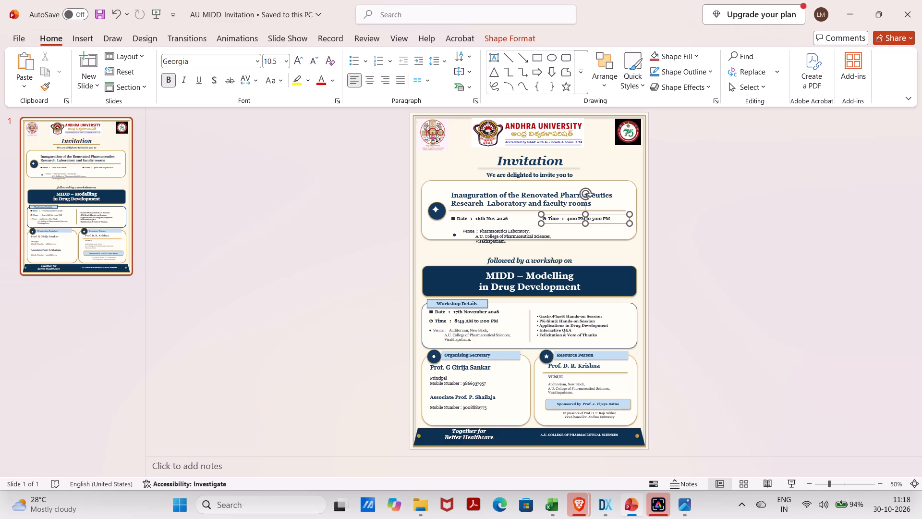
pyautogui.click(541, 214)
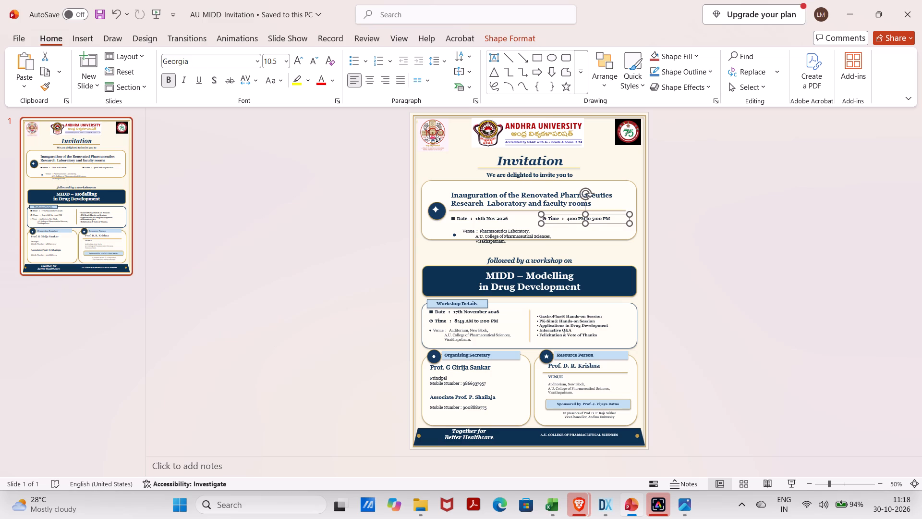
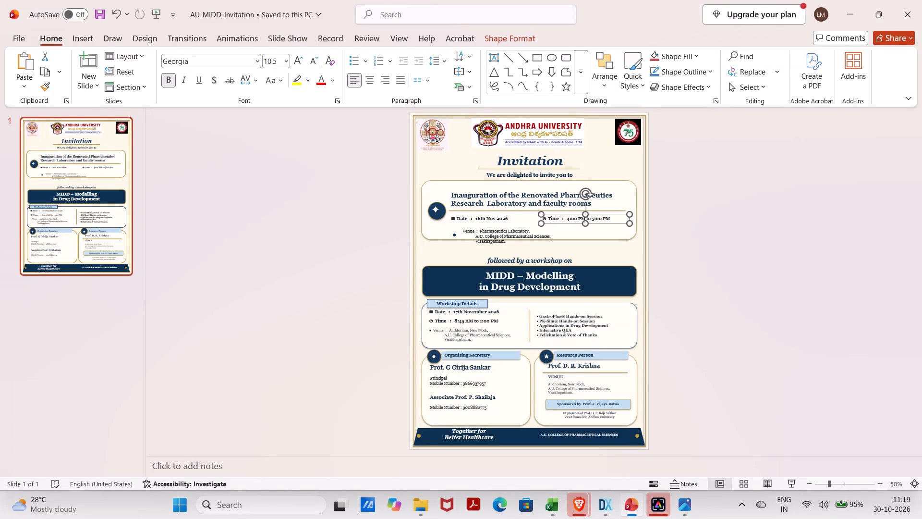
# Nudge the bullet beside the inauguration section's venue text slightly to the left.
pyautogui.click(516, 232)
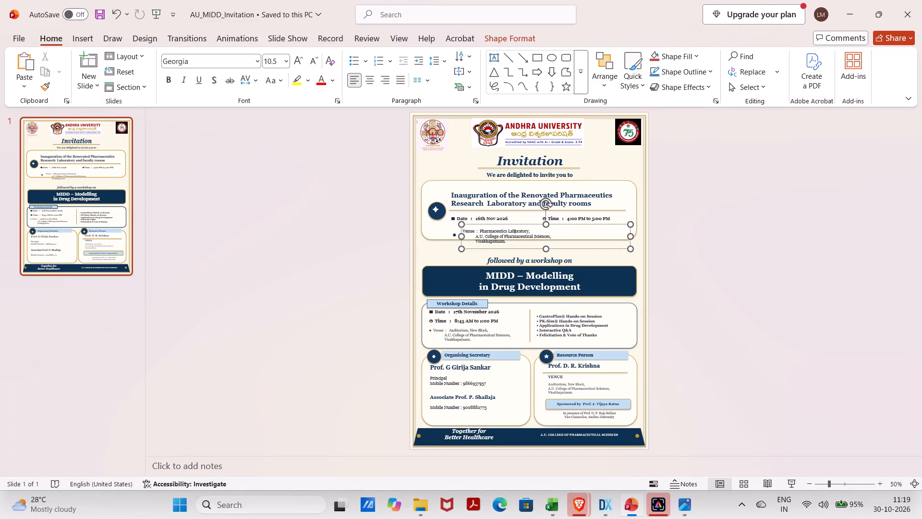
pyautogui.click(457, 235)
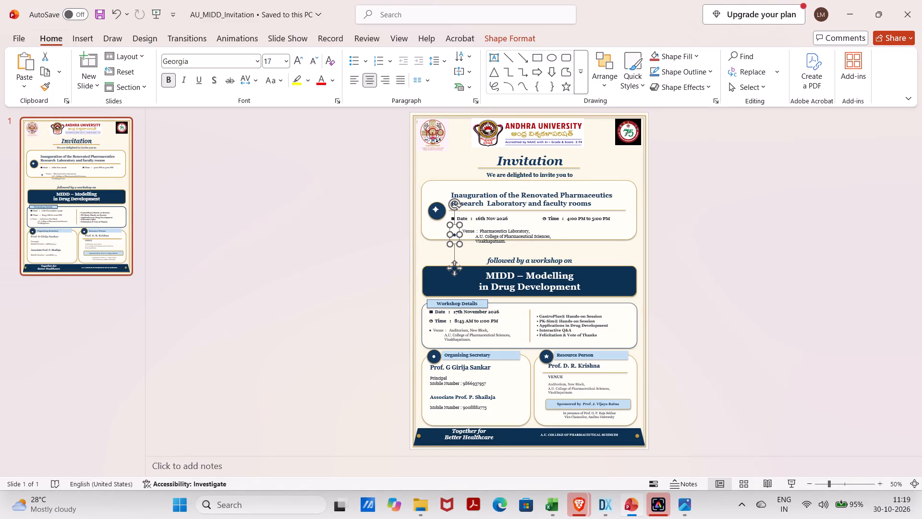
pyautogui.moveTo(451, 226); pyautogui.dragTo(444, 223)
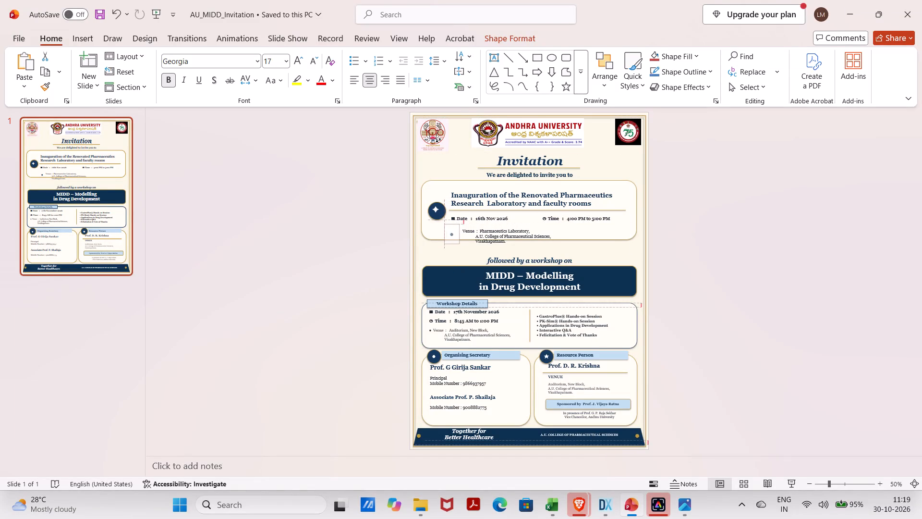
pyautogui.moveTo(444, 223); pyautogui.dragTo(444, 223)
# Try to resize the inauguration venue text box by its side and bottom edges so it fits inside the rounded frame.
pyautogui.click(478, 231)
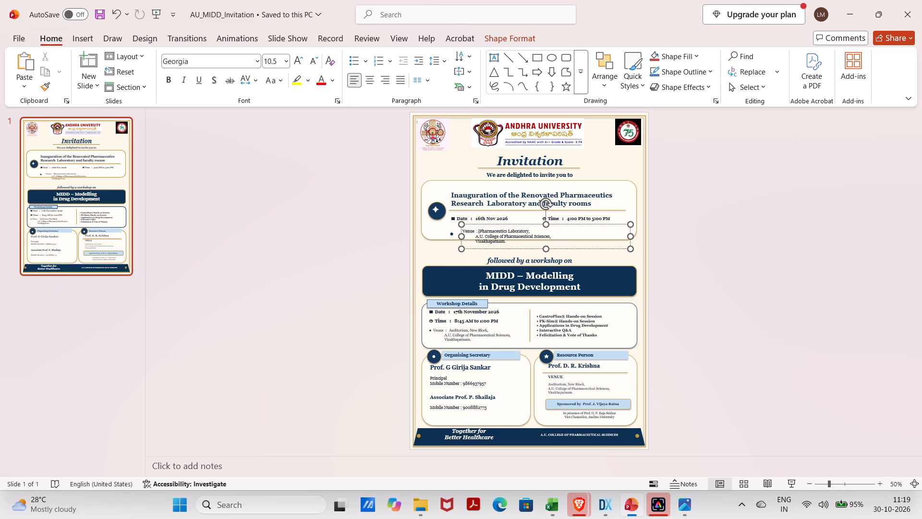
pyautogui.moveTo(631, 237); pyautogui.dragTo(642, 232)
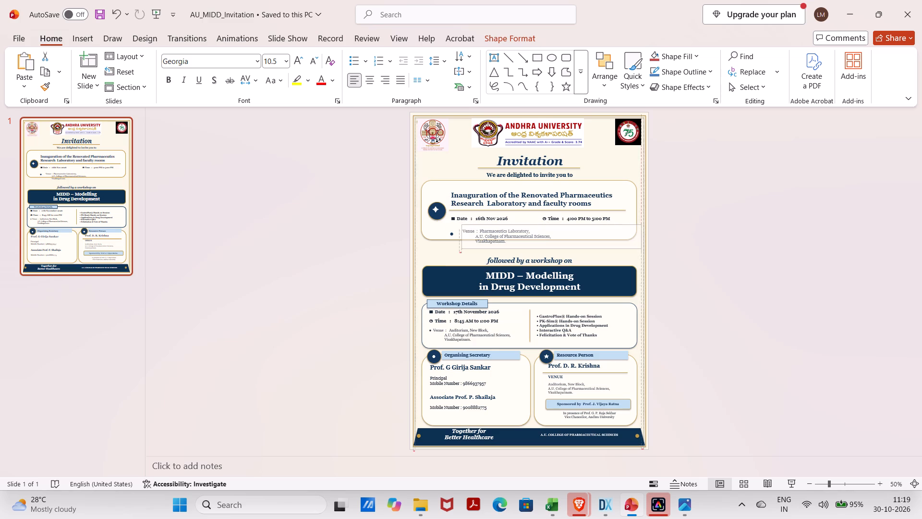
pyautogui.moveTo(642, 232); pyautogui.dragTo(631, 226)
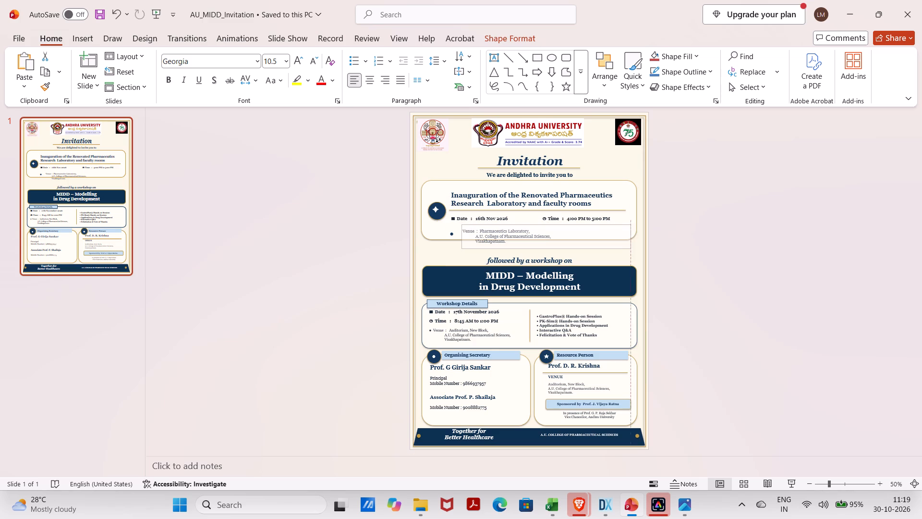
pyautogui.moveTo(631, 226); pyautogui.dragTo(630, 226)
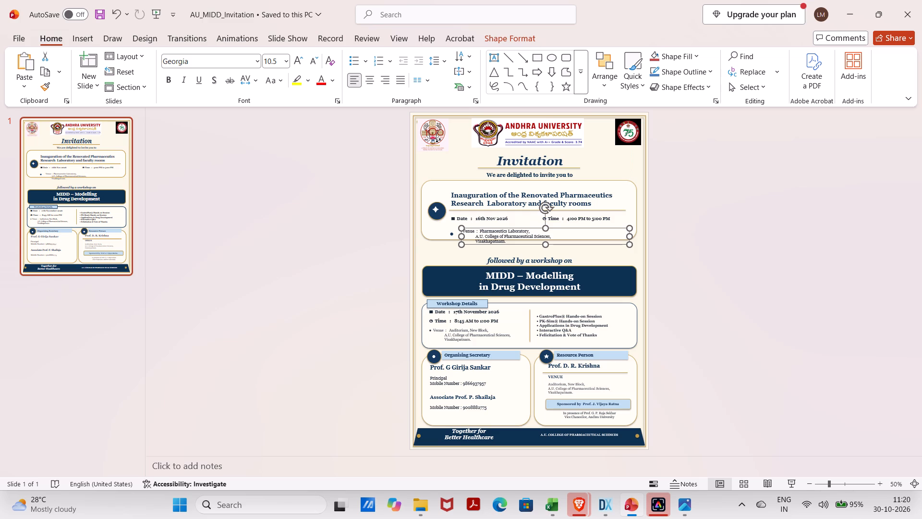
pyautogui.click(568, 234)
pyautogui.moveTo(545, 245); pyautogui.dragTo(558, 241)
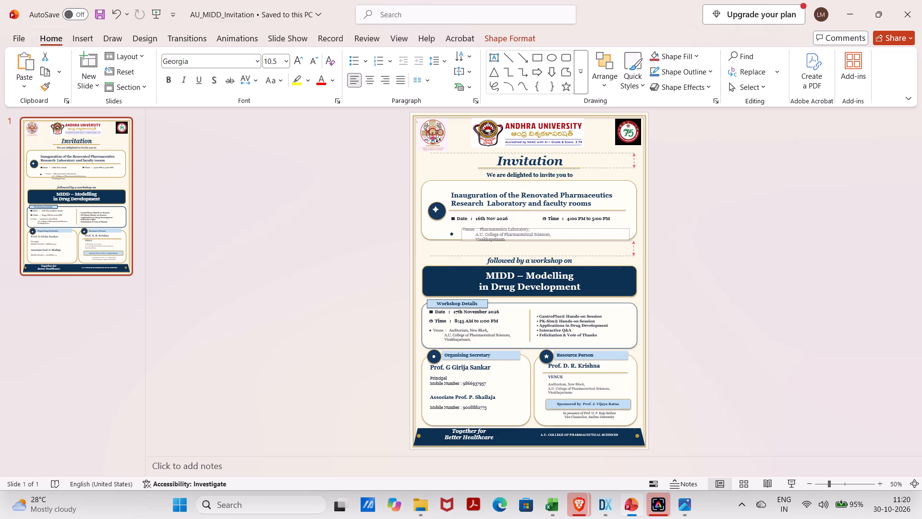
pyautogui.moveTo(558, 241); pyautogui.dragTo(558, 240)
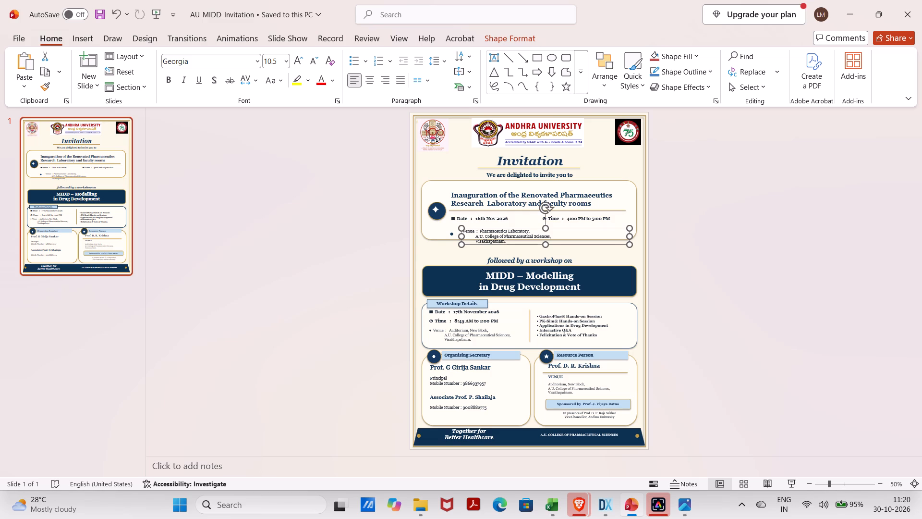
# Delete four leading spaces before "A.U. College of Pharmaceutical Sciences" in the inauguration venue text.
pyautogui.click(475, 238)
pyautogui.press('BackSpace')
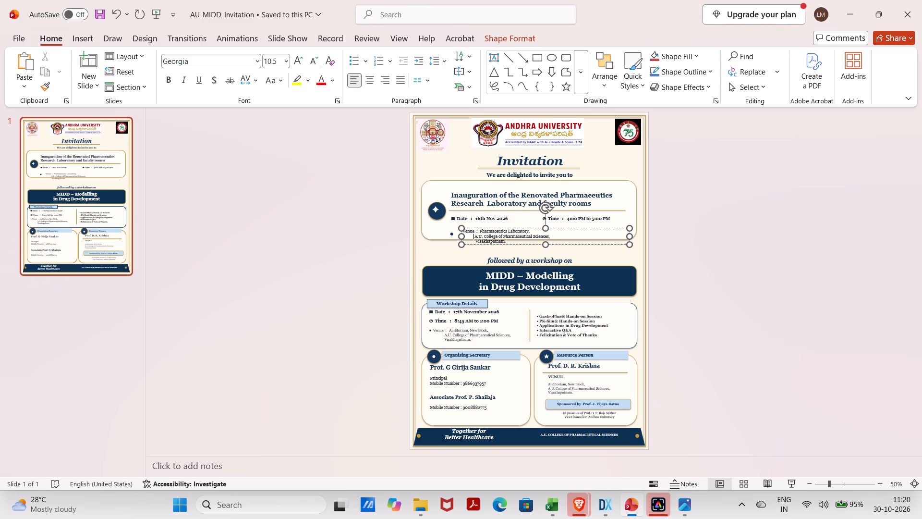
pyautogui.press('BackSpace')
pyautogui.press('BackSpace')
pyautogui.press('BackSpace')
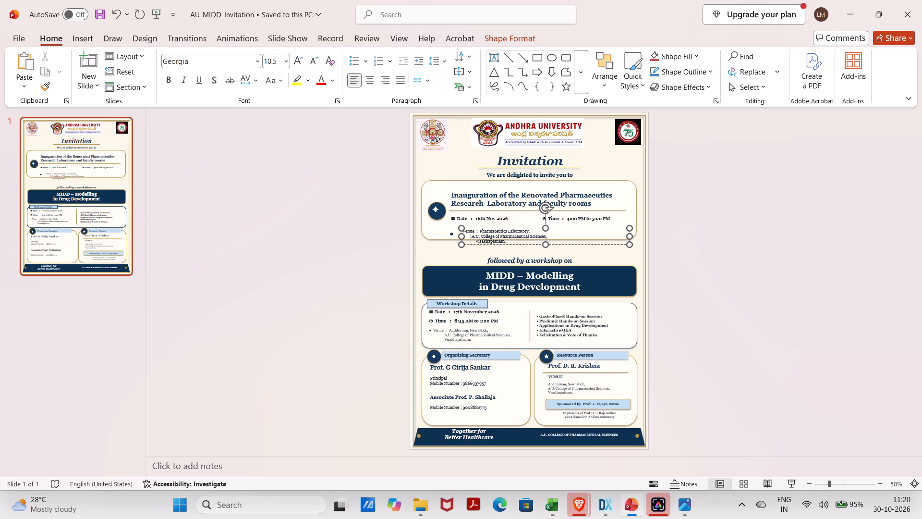
# Narrow the inauguration venue text box slightly from its right edge.
pyautogui.moveTo(543, 260); pyautogui.dragTo(543, 259)
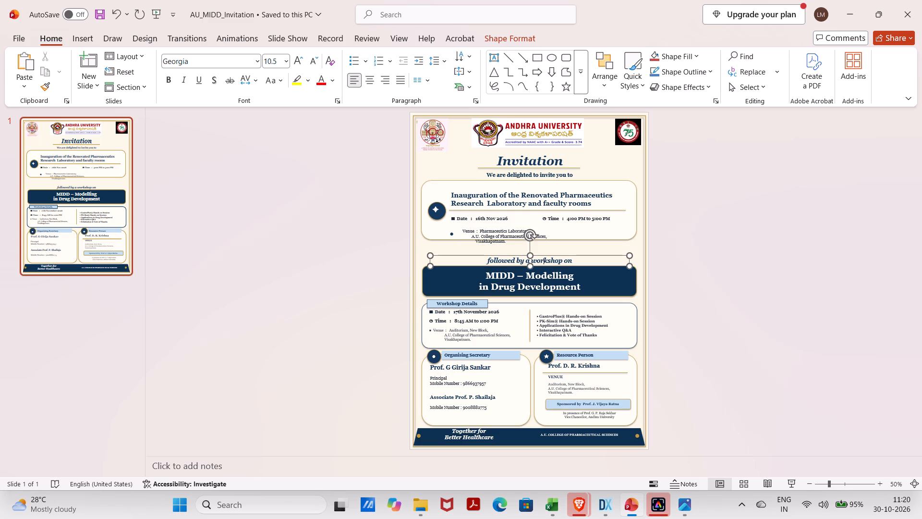
pyautogui.moveTo(543, 259); pyautogui.dragTo(542, 256)
pyautogui.click(460, 244)
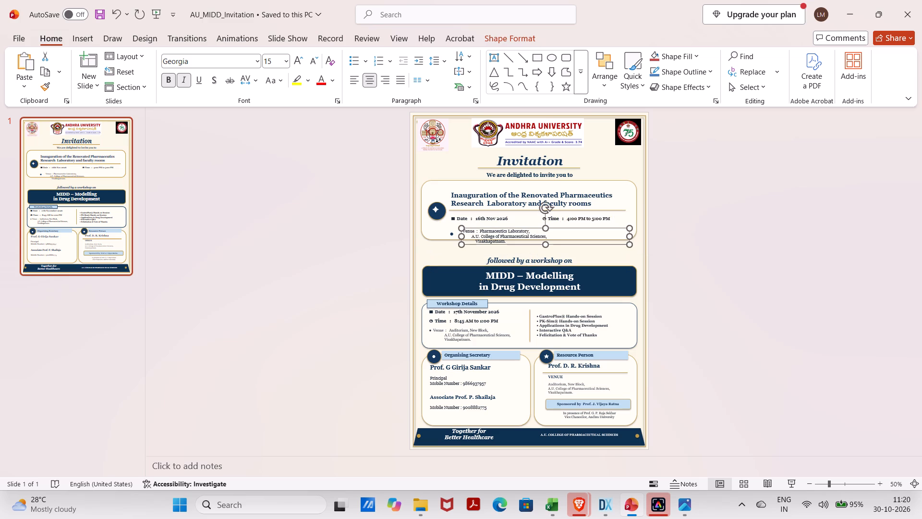
pyautogui.moveTo(629, 236); pyautogui.dragTo(635, 238)
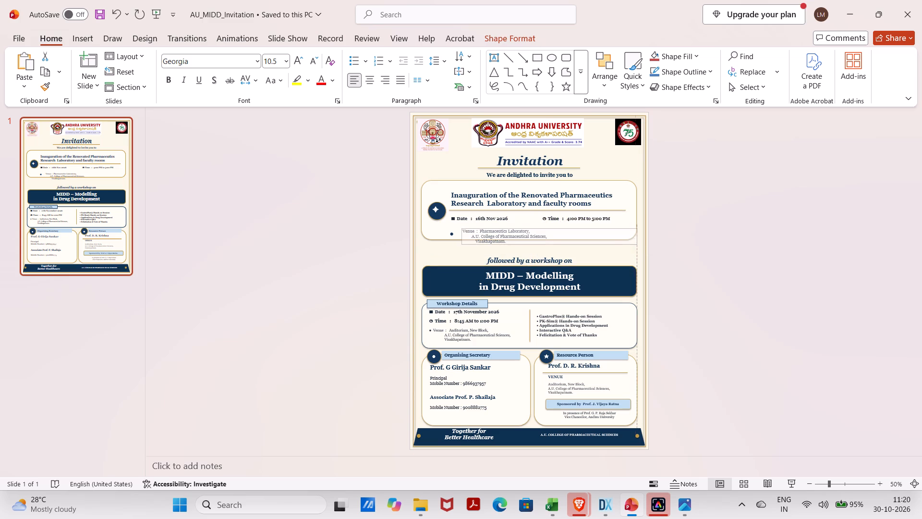
pyautogui.moveTo(635, 238); pyautogui.dragTo(622, 236)
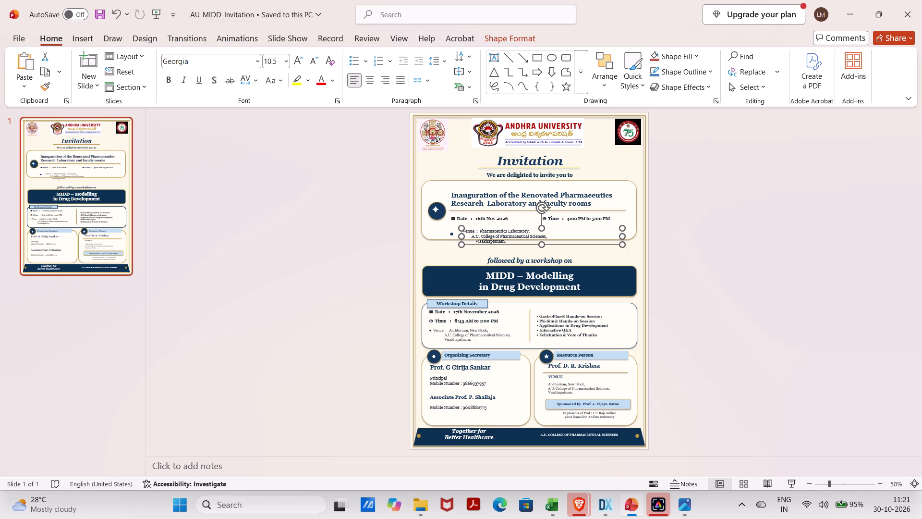
# Join the "Visakhapatnam." line of the inauguration venue onto the line above, with a comma after "Sciences".
pyautogui.click(471, 239)
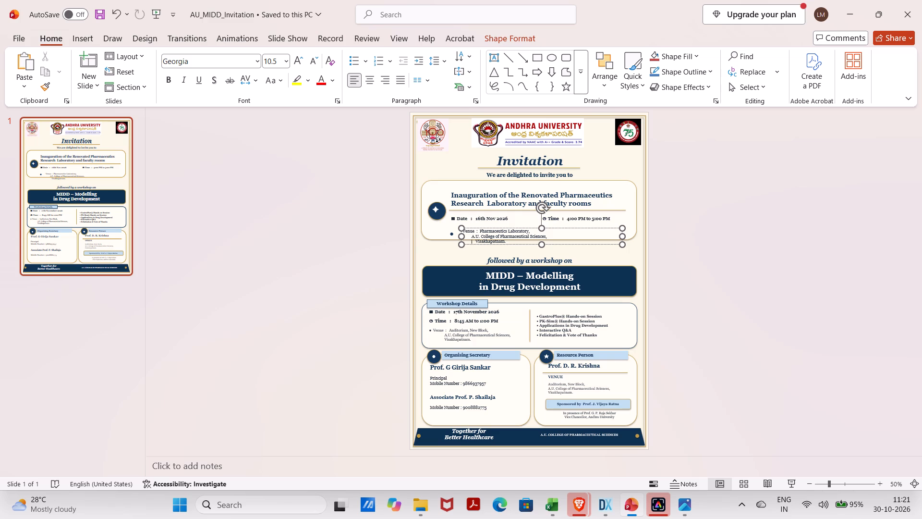
pyautogui.click(469, 239)
pyautogui.click(469, 239)
pyautogui.press('BackSpace')
pyautogui.press('BackSpace')
pyautogui.press('BackSpace')
pyautogui.press('BackSpace')
pyautogui.press('BackSpace')
pyautogui.press('BackSpace')
pyautogui.press('BackSpace')
pyautogui.press('BackSpace')
pyautogui.press('BackSpace')
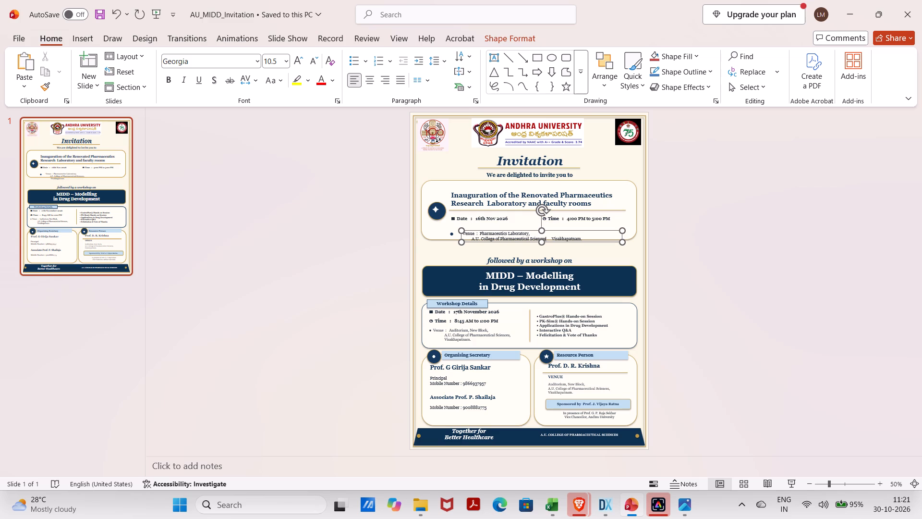
pyautogui.press(',')
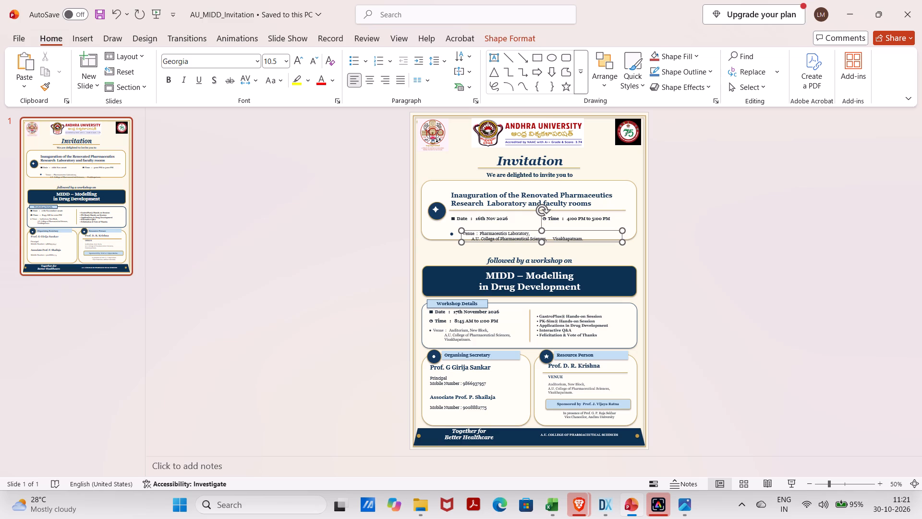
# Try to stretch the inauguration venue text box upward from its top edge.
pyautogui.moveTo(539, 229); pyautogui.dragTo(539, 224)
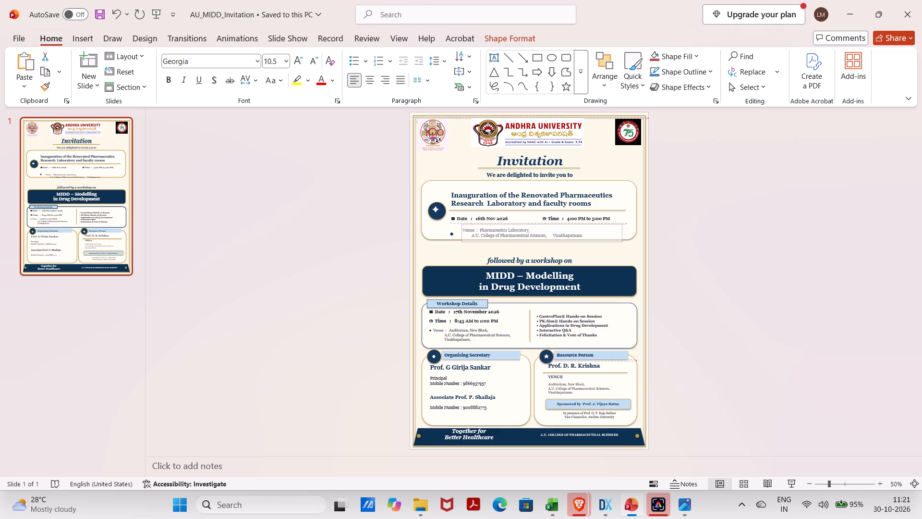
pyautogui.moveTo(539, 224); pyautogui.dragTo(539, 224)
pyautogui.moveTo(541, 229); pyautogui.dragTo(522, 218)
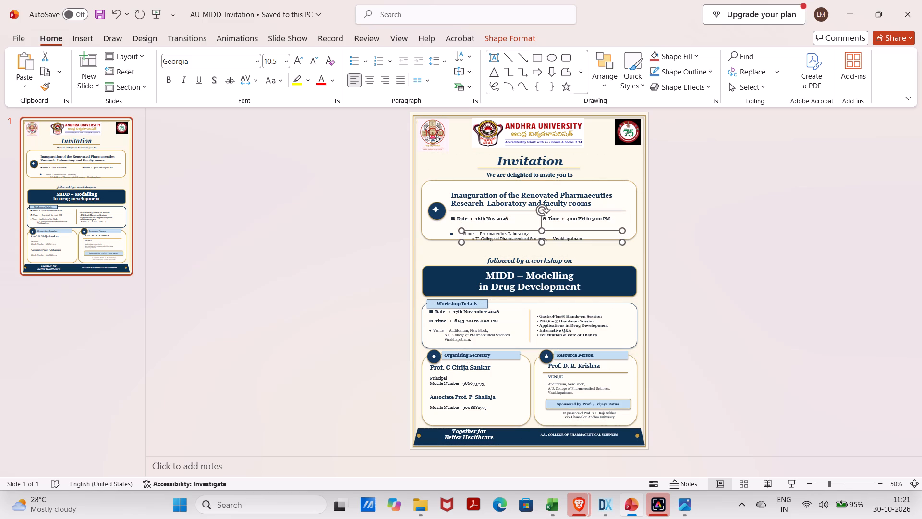
# Move the inauguration heading and the gold line beneath it slightly up inside the rounded frame.
pyautogui.click(497, 199)
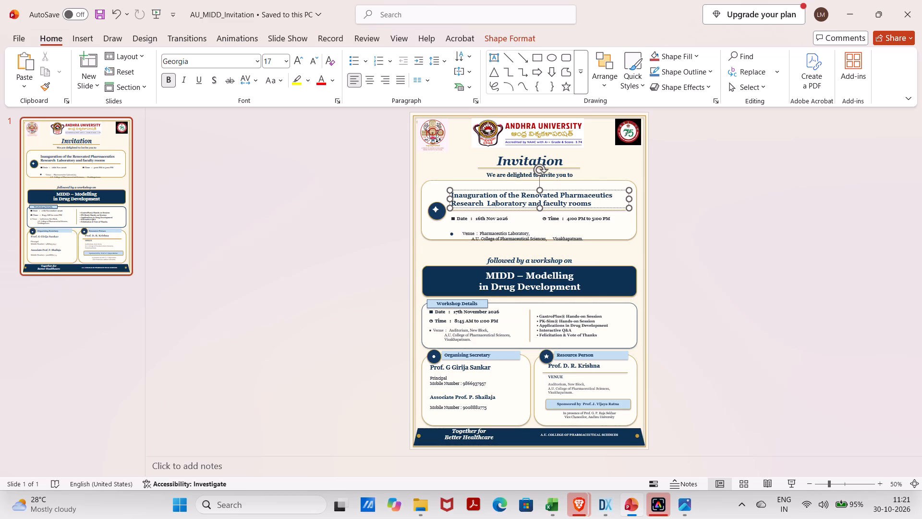
pyautogui.moveTo(449, 187); pyautogui.dragTo(449, 178)
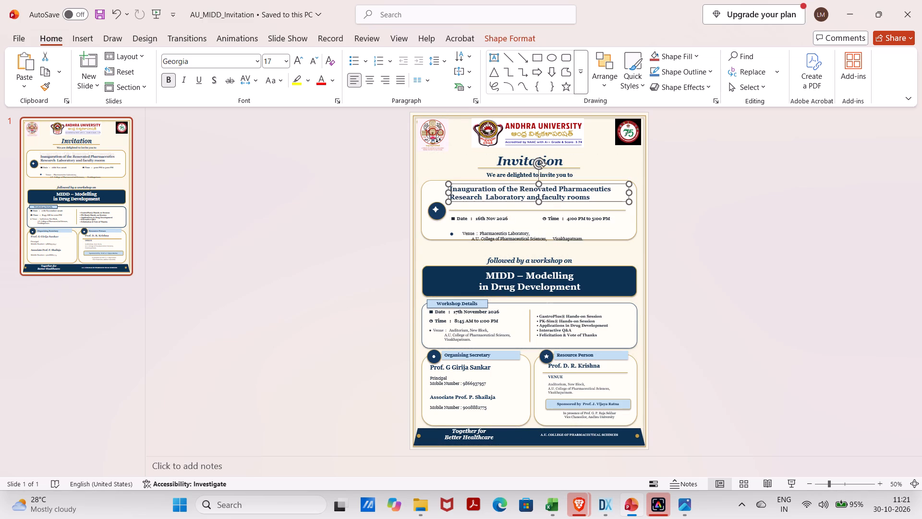
pyautogui.click(474, 210)
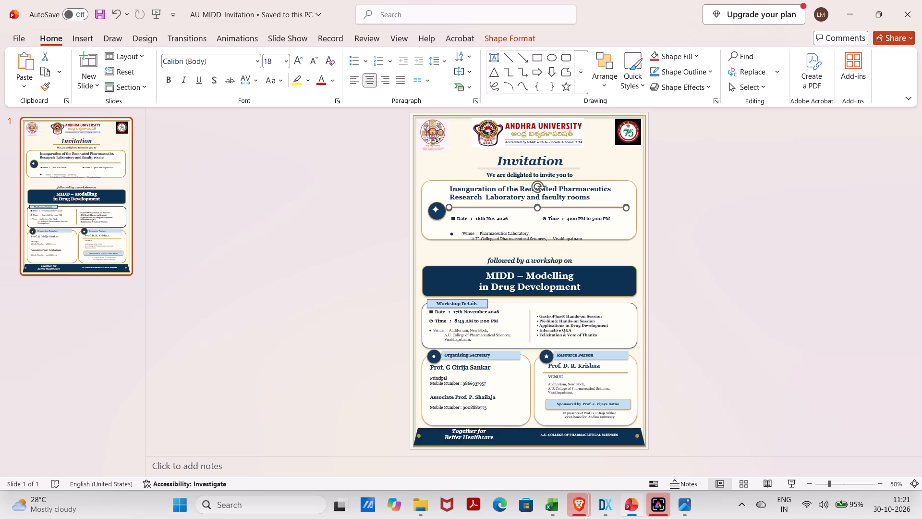
# Move the inauguration section's Date and Time text boxes slightly up, closer to the gold line.
pyautogui.click(480, 221)
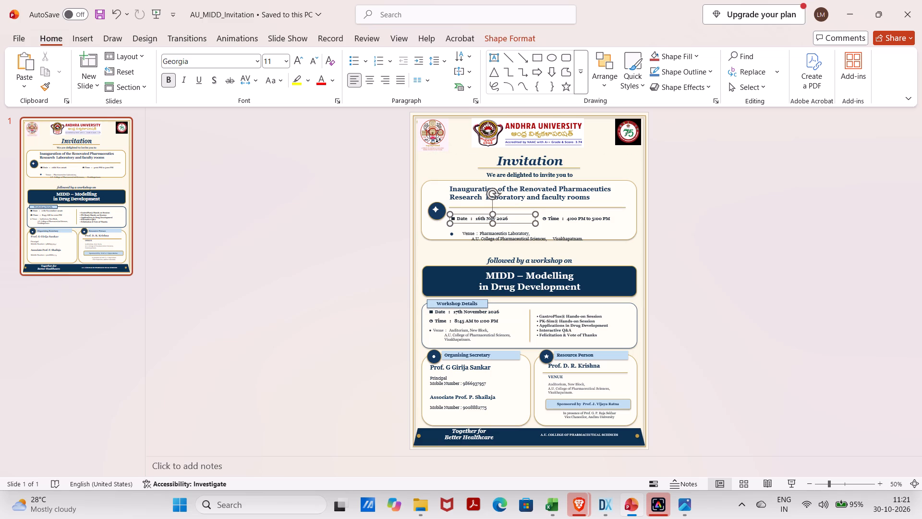
pyautogui.moveTo(449, 213); pyautogui.dragTo(449, 206)
pyautogui.moveTo(544, 217); pyautogui.dragTo(541, 214)
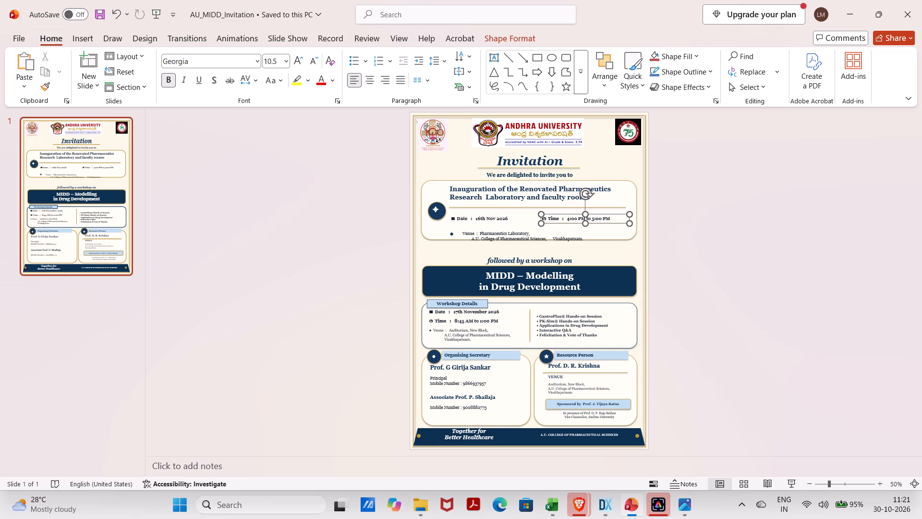
pyautogui.moveTo(541, 214); pyautogui.dragTo(540, 212)
pyautogui.click(540, 212)
pyautogui.click(540, 212)
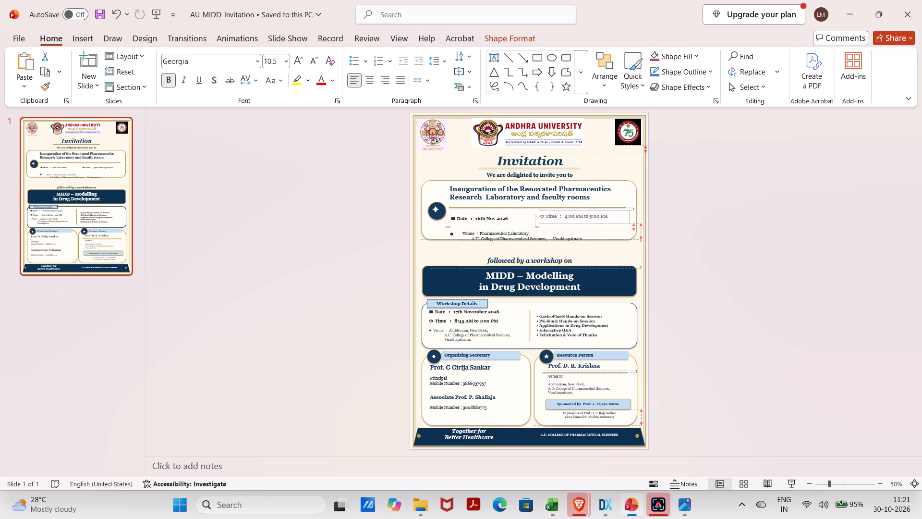
pyautogui.click(488, 218)
pyautogui.moveTo(449, 213); pyautogui.dragTo(451, 203)
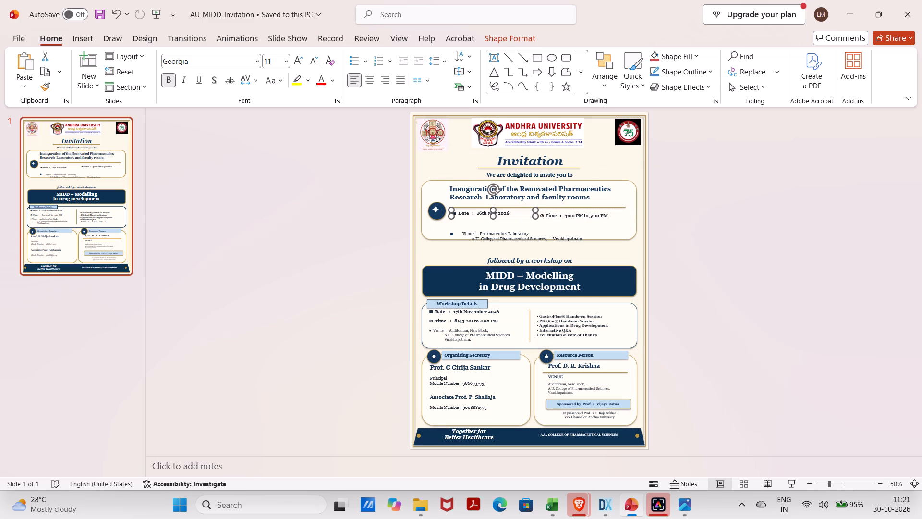
pyautogui.moveTo(451, 217); pyautogui.dragTo(451, 227)
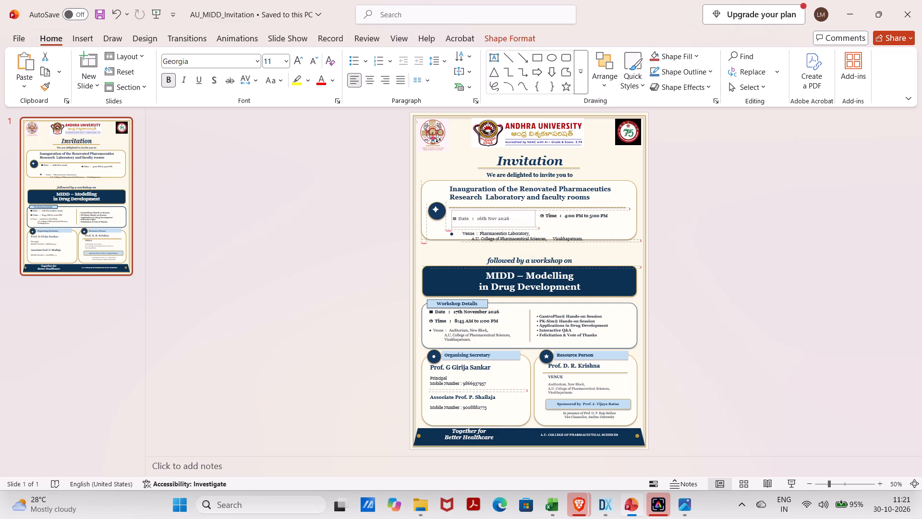
# Move the two-line inauguration venue text up and slightly right so it sits inside the rounded frame.
pyautogui.click(458, 230)
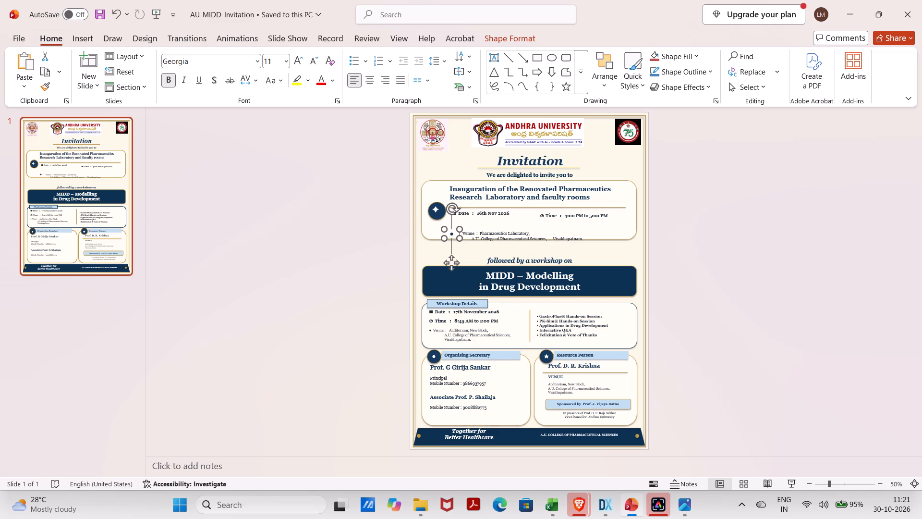
pyautogui.click(469, 233)
pyautogui.moveTo(461, 230); pyautogui.dragTo(462, 226)
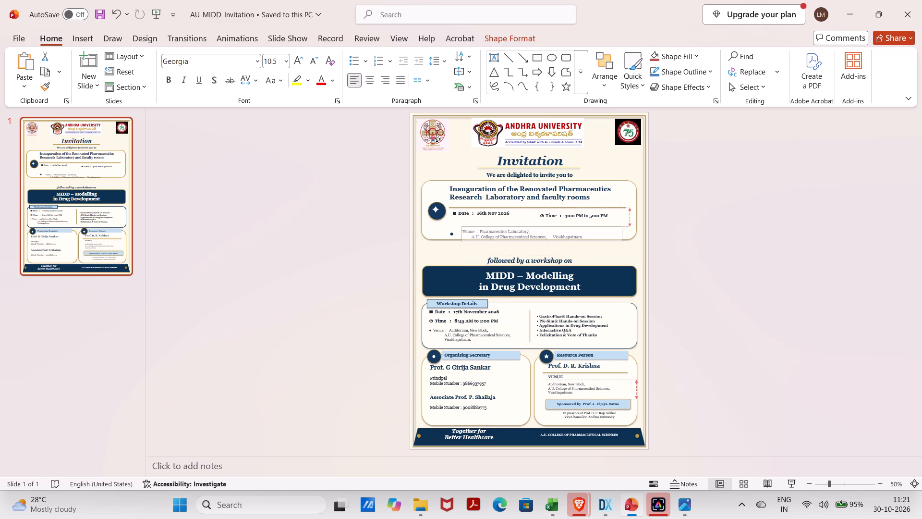
pyautogui.moveTo(462, 226); pyautogui.dragTo(470, 219)
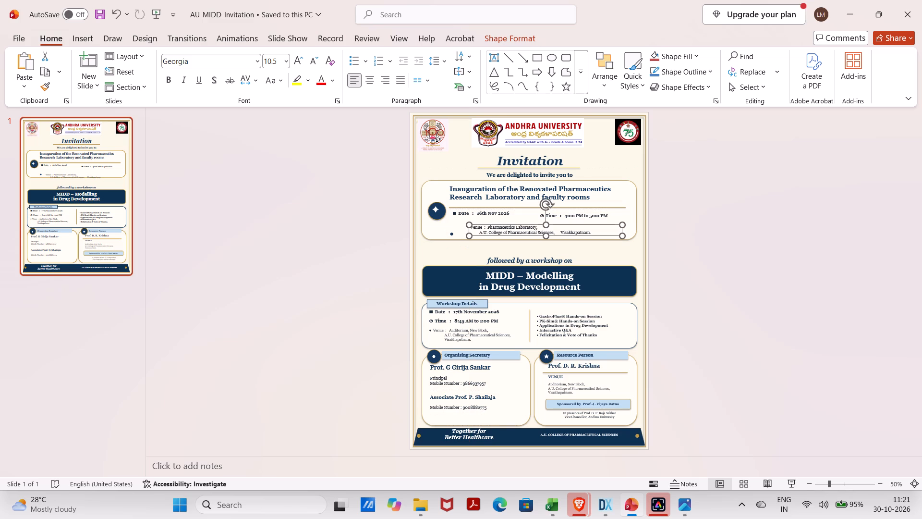
pyautogui.click(455, 220)
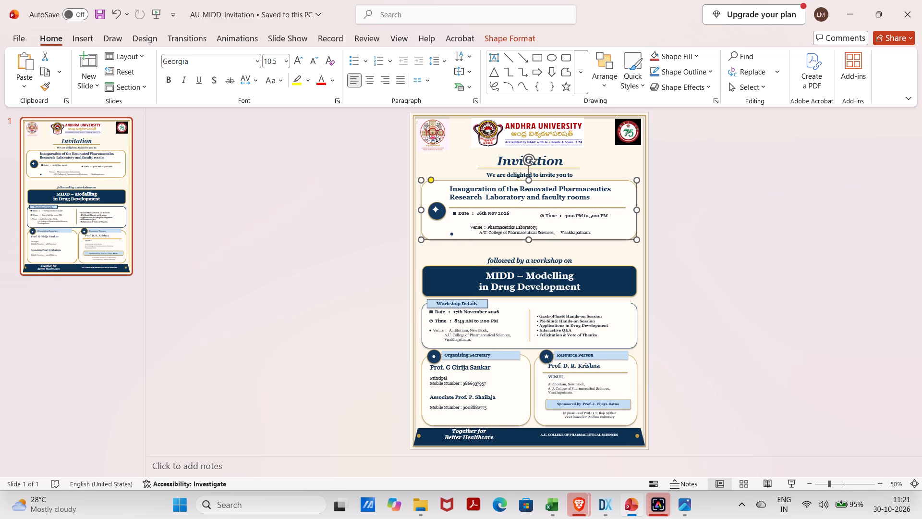
# Enlarge the inauguration Date text box slightly downward so its text lines up with the Time text beside it.
pyautogui.click(461, 215)
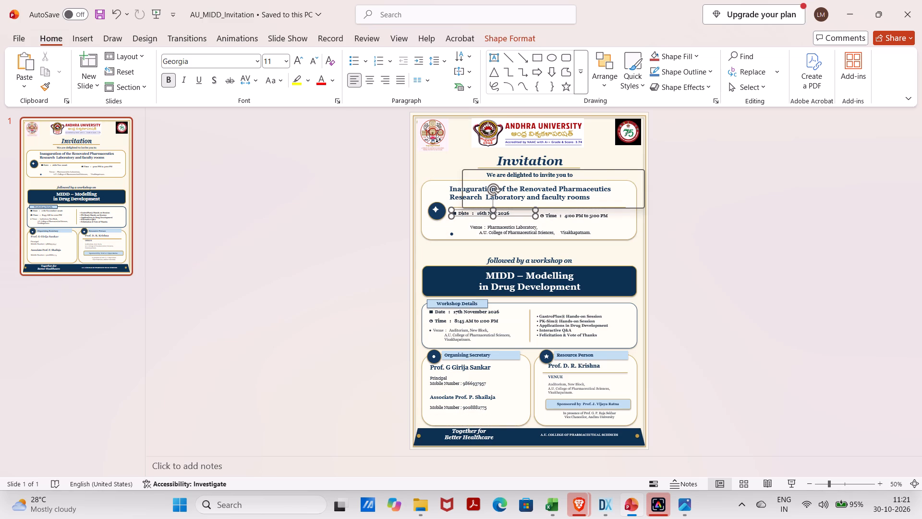
pyautogui.moveTo(493, 215); pyautogui.dragTo(494, 220)
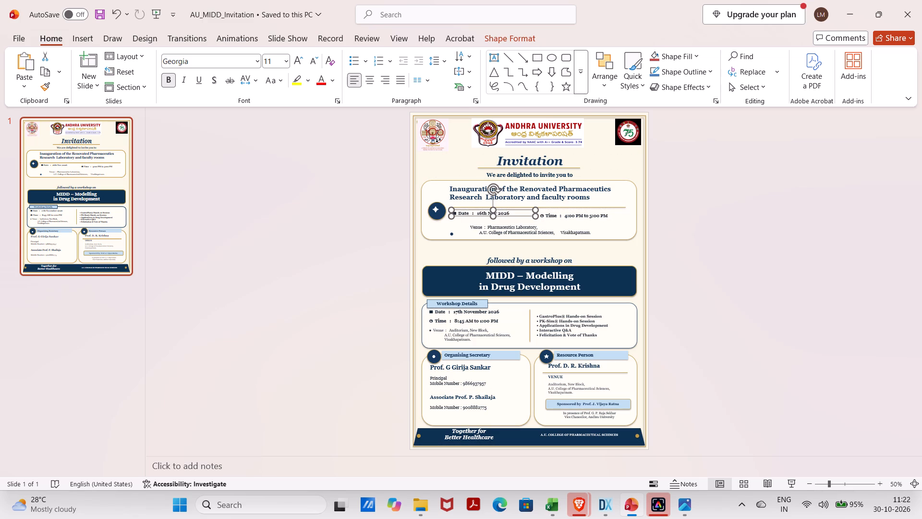
pyautogui.moveTo(532, 216); pyautogui.dragTo(535, 222)
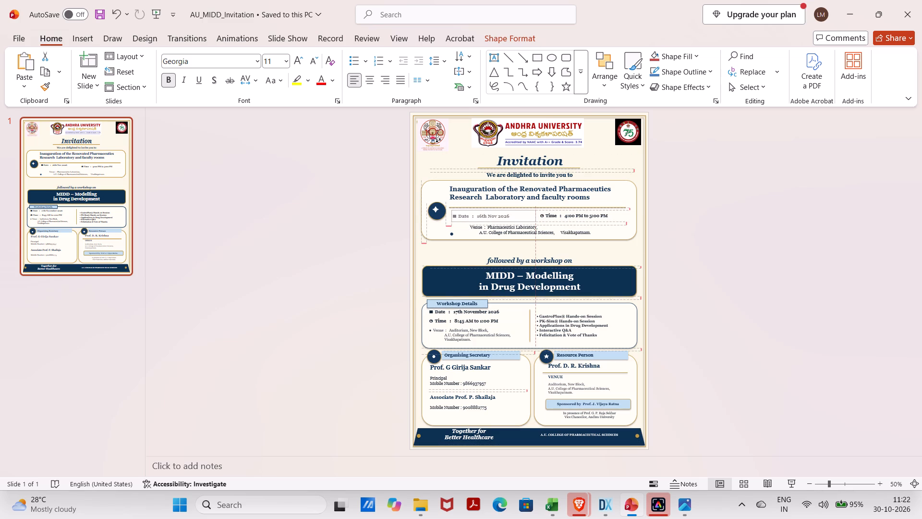
pyautogui.moveTo(535, 222); pyautogui.dragTo(536, 222)
pyautogui.click(698, 267)
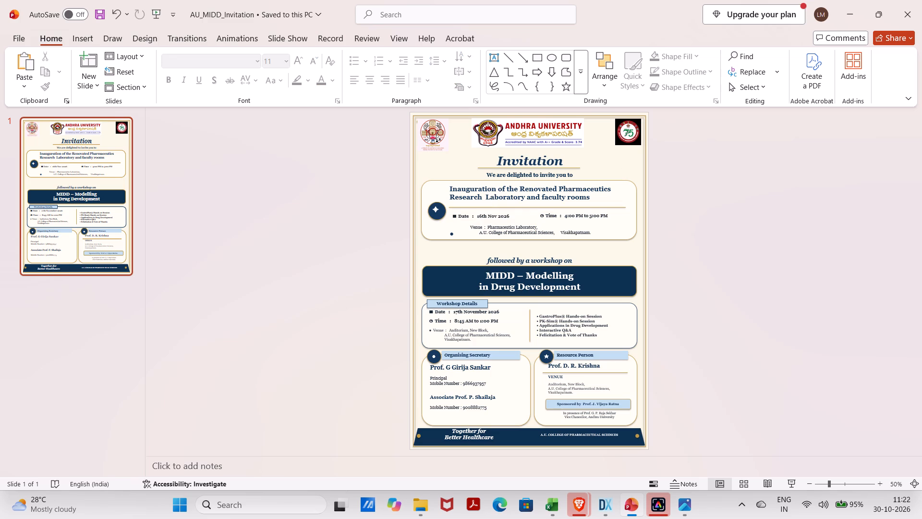
# Stretch the "followed by a workshop on" text box upward so its text sits midway between the inauguration frame and the MIDD banner.
pyautogui.moveTo(561, 263); pyautogui.dragTo(557, 249)
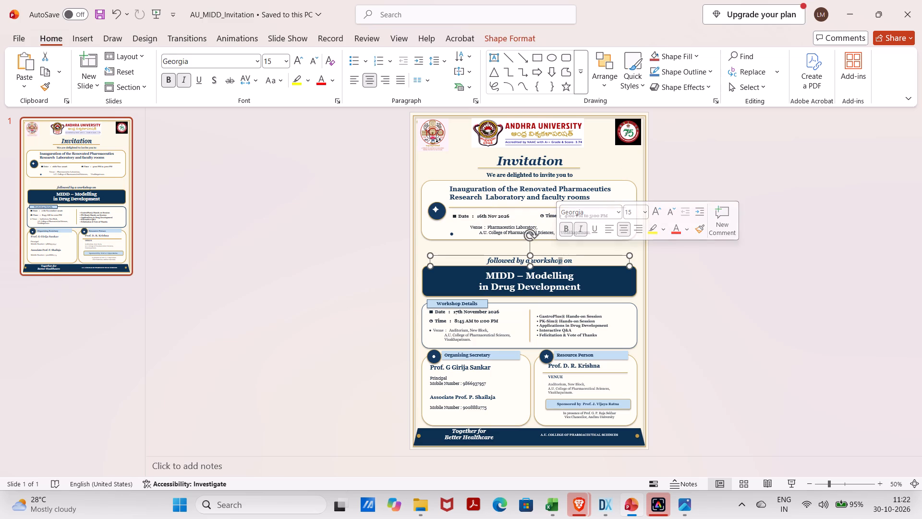
pyautogui.moveTo(531, 253); pyautogui.dragTo(526, 235)
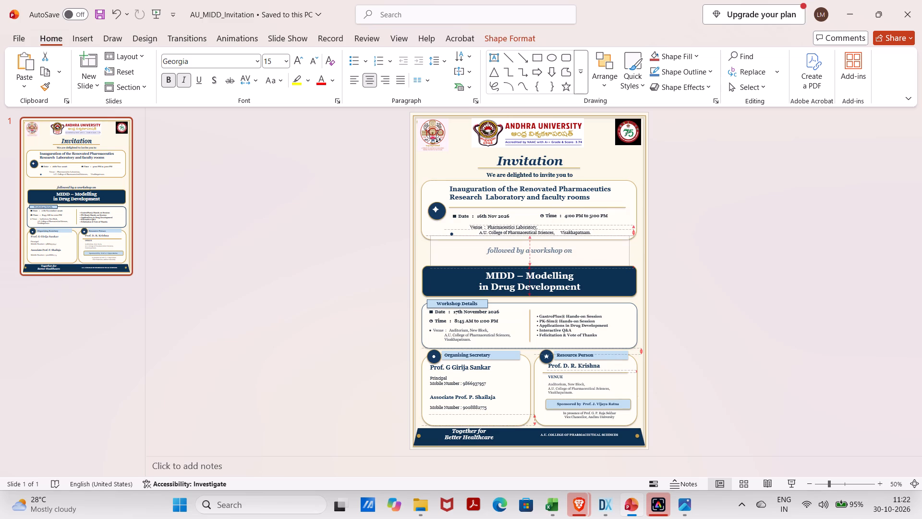
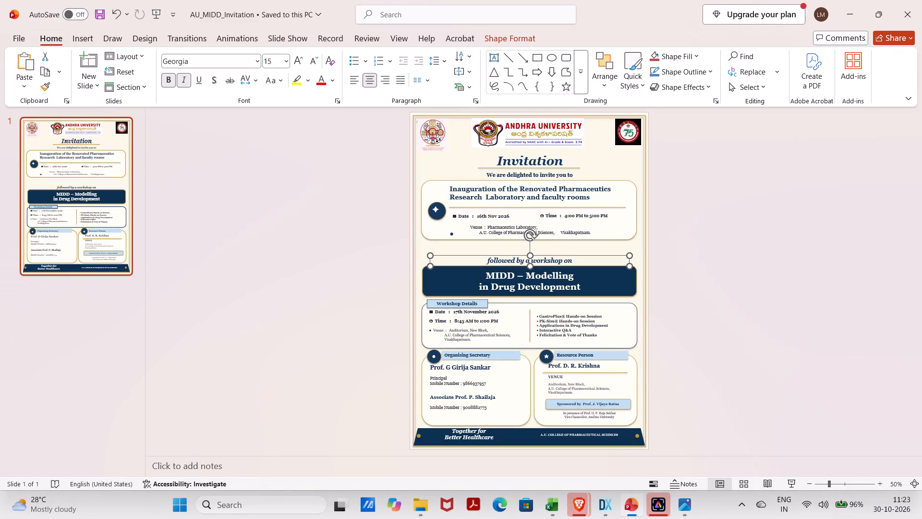
# Stretch the "followed by a workshop on" text box further upward so its line sits just below the inauguration frame.
pyautogui.moveTo(432, 256); pyautogui.dragTo(432, 245)
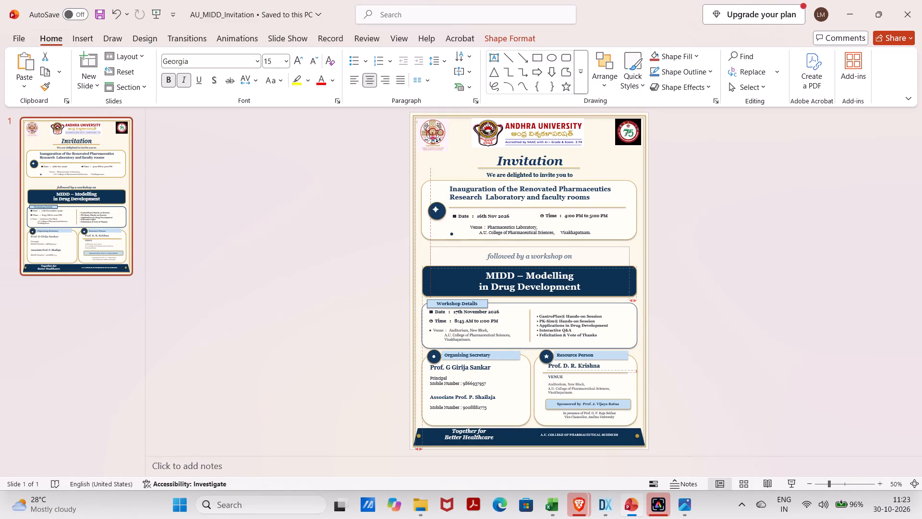
pyautogui.moveTo(432, 245); pyautogui.dragTo(435, 239)
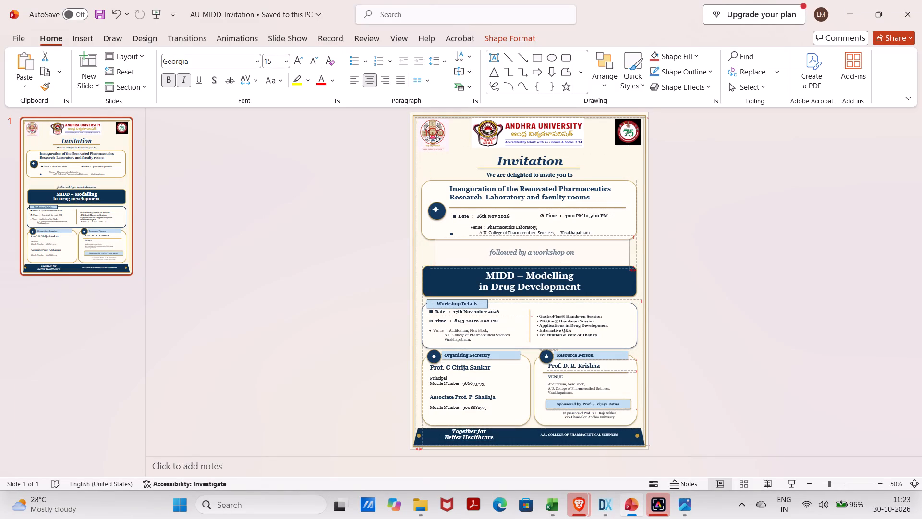
pyautogui.moveTo(435, 239); pyautogui.dragTo(430, 238)
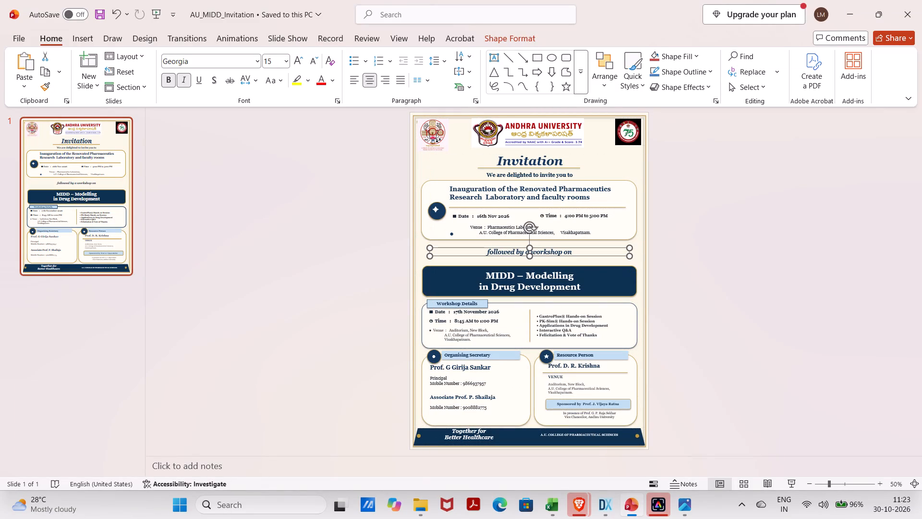
# Move the navy MIDD banner shape up and slightly right, closer to the "followed by a workshop on" line.
pyautogui.click(433, 271)
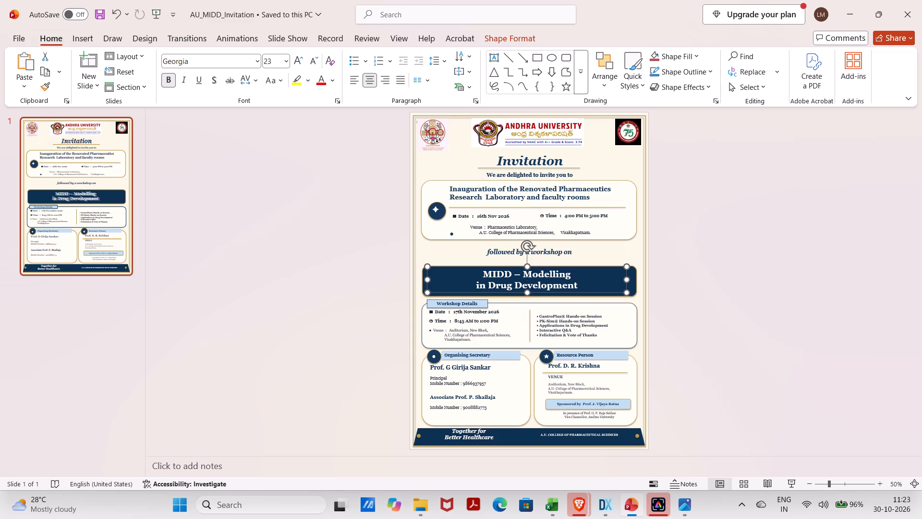
pyautogui.click(430, 270)
pyautogui.click(687, 294)
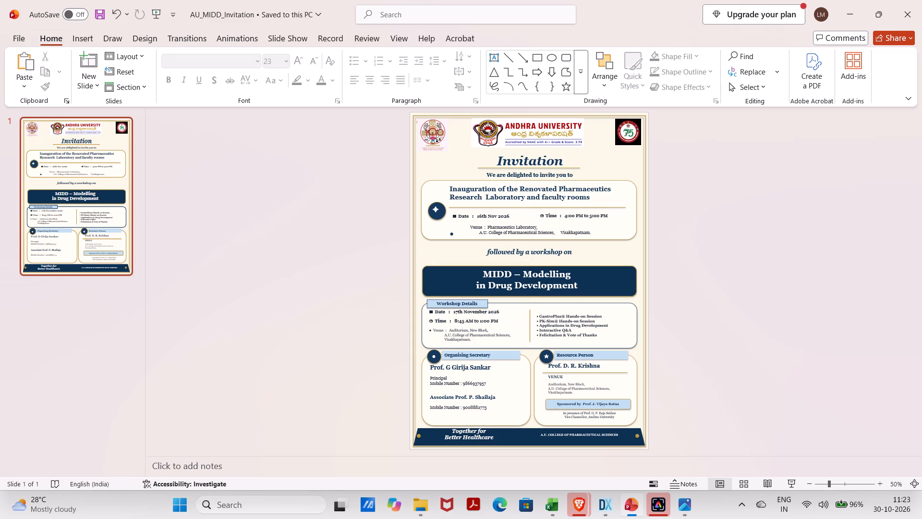
pyautogui.click(626, 277)
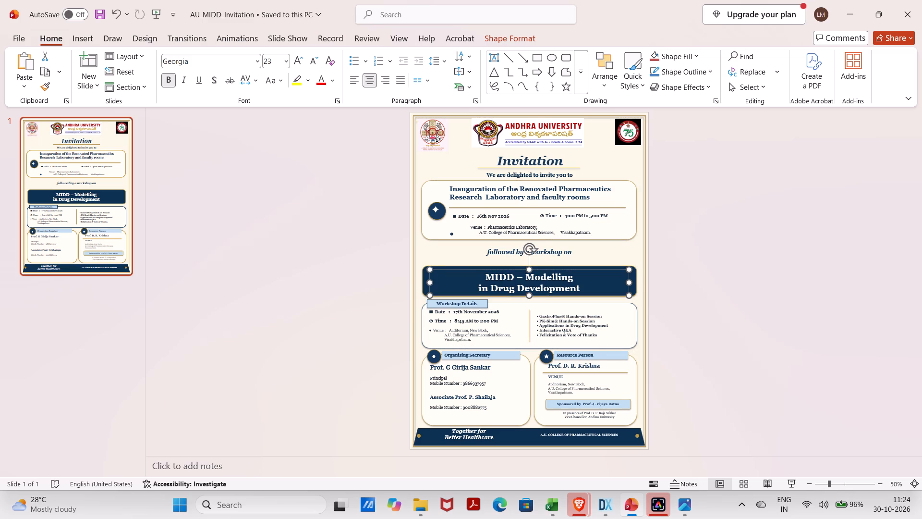
pyautogui.moveTo(423, 280); pyautogui.dragTo(424, 275)
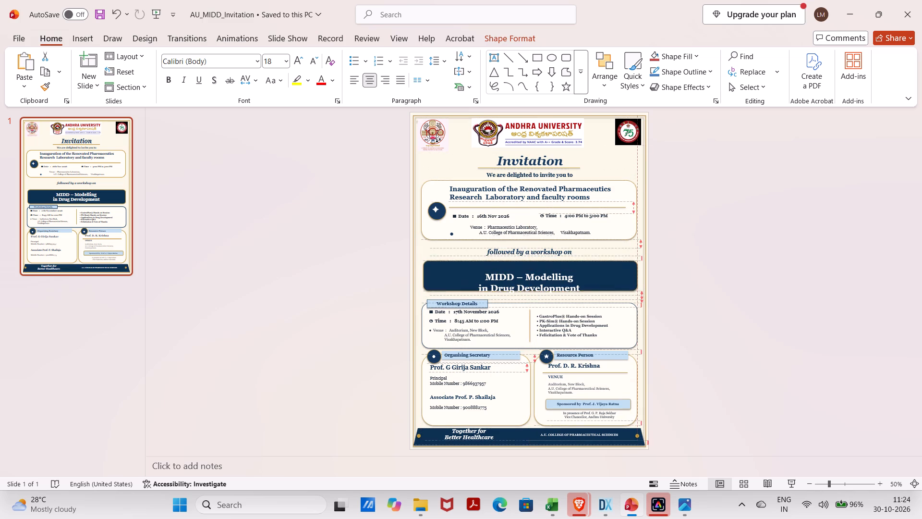
pyautogui.moveTo(424, 275); pyautogui.dragTo(426, 274)
# Stretch the "MIDD – Modelling in Drug Development" text box upward so both lines fit inside the raised banner.
pyautogui.moveTo(491, 283); pyautogui.dragTo(485, 232)
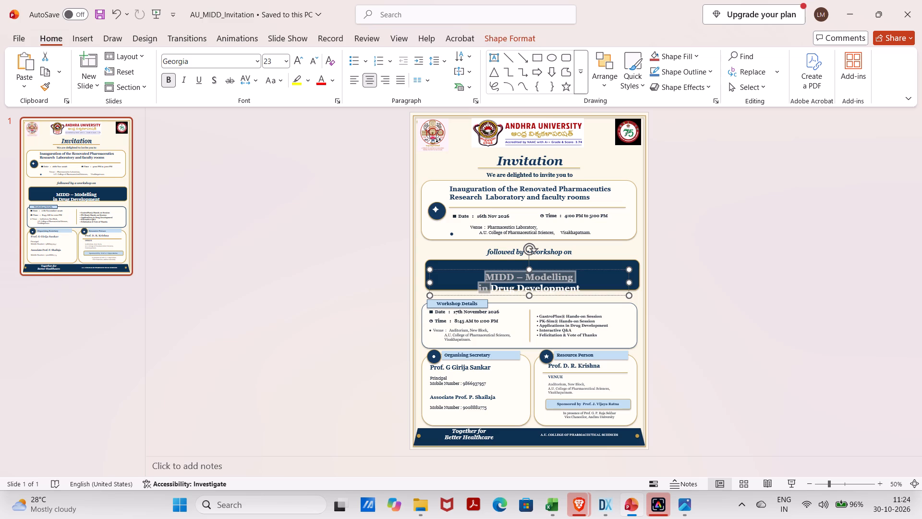
pyautogui.moveTo(429, 270); pyautogui.dragTo(431, 217)
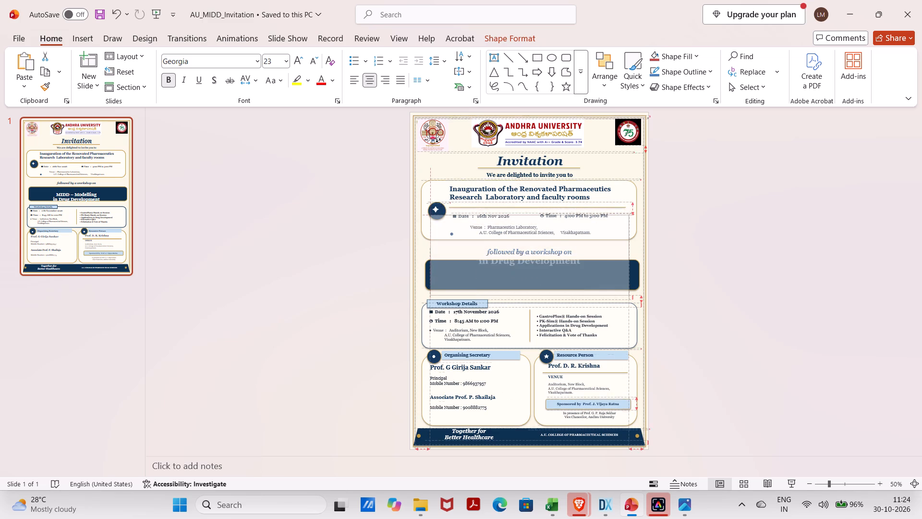
pyautogui.moveTo(431, 217); pyautogui.dragTo(436, 245)
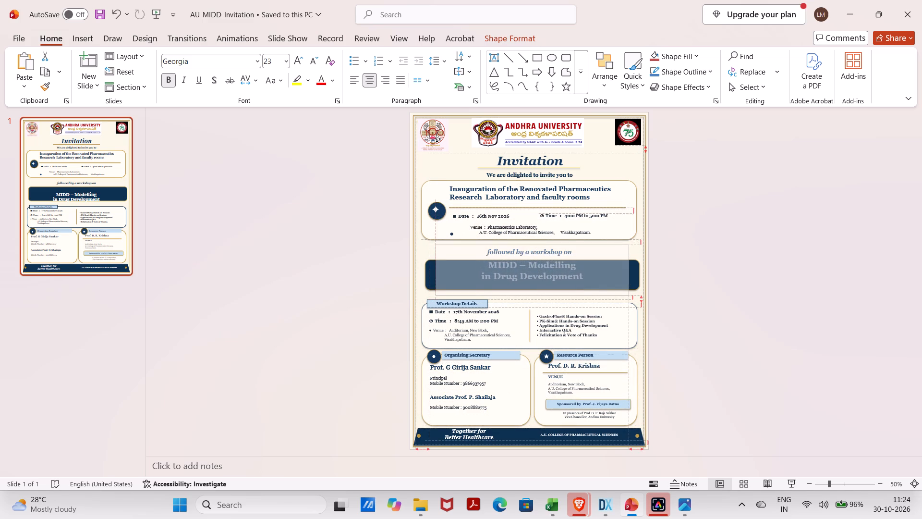
pyautogui.moveTo(436, 245); pyautogui.dragTo(436, 246)
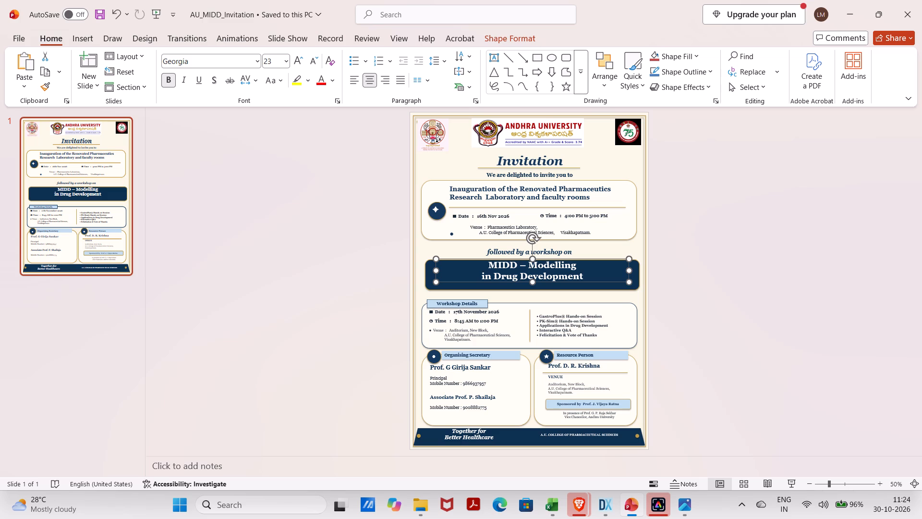
pyautogui.click(436, 246)
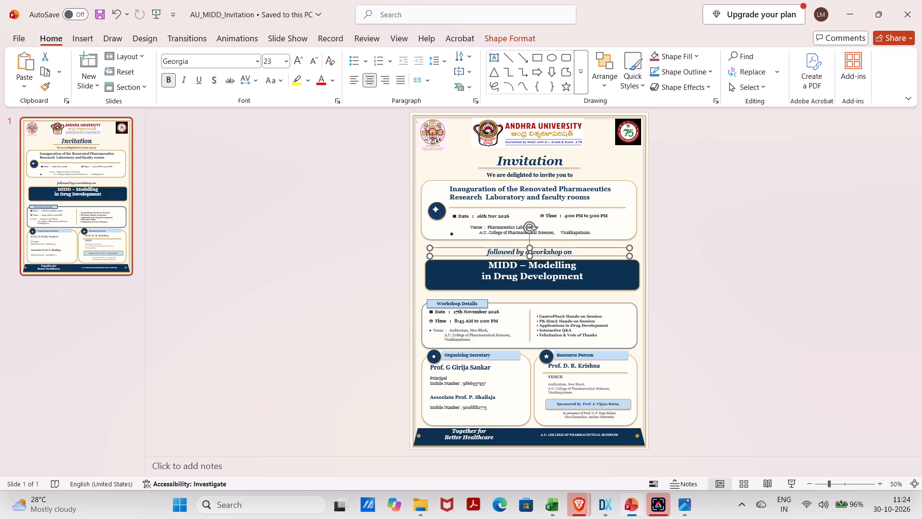
# Resize the Workshop Details frame so its top edge nears the MIDD banner and its bottom and left edges pull in slightly.
pyautogui.click(462, 328)
pyautogui.click(424, 305)
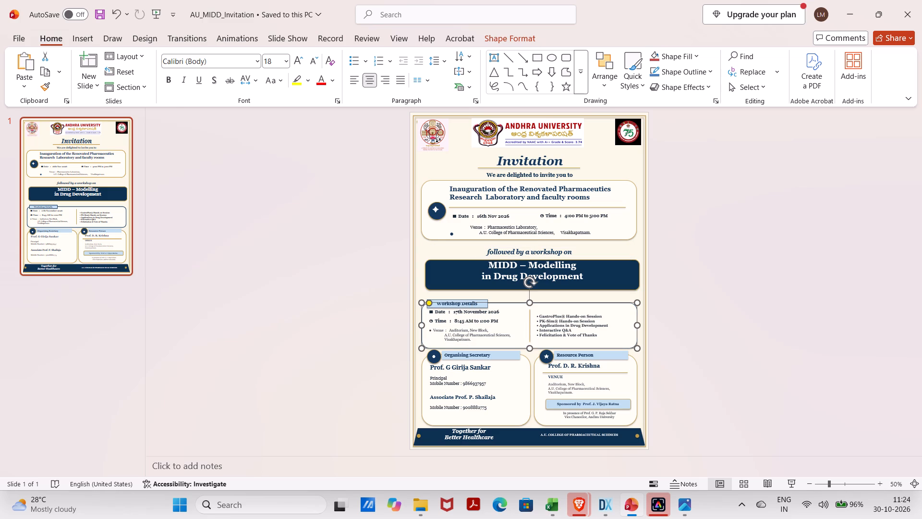
pyautogui.moveTo(422, 305); pyautogui.dragTo(422, 302)
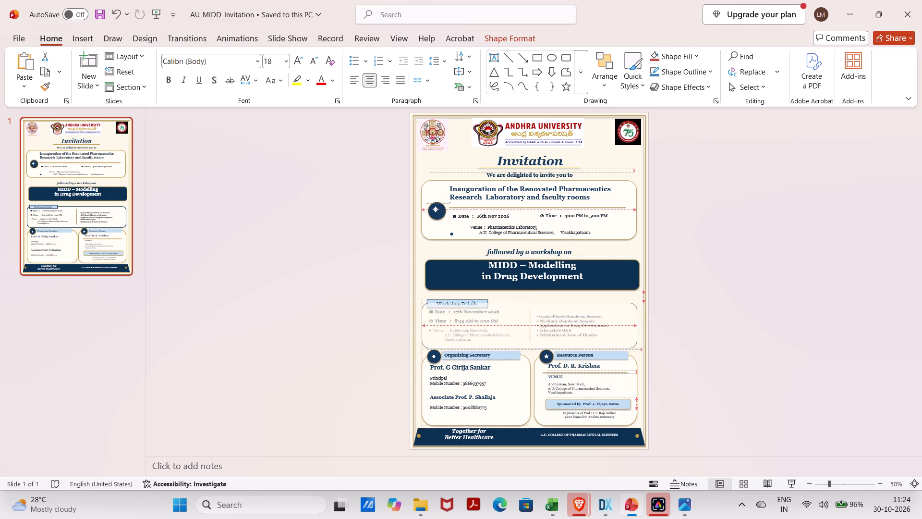
pyautogui.moveTo(422, 302); pyautogui.dragTo(423, 294)
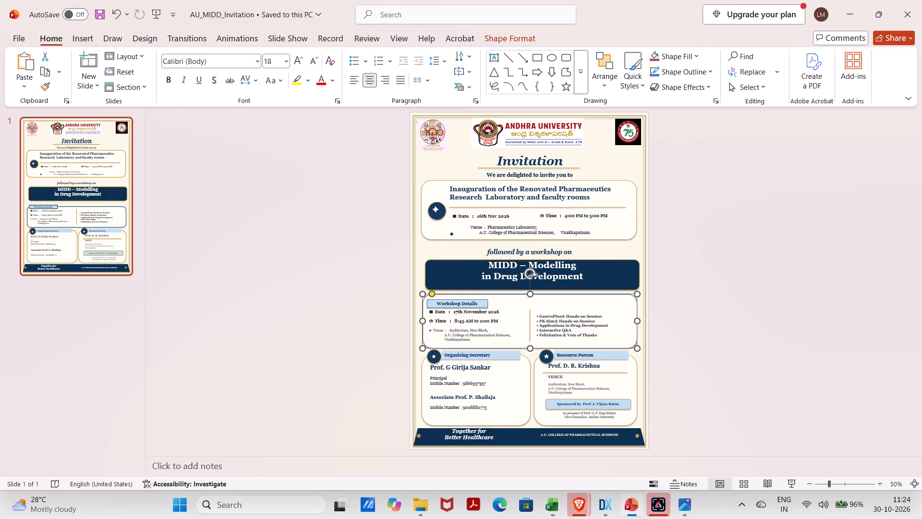
pyautogui.moveTo(425, 347); pyautogui.dragTo(425, 345)
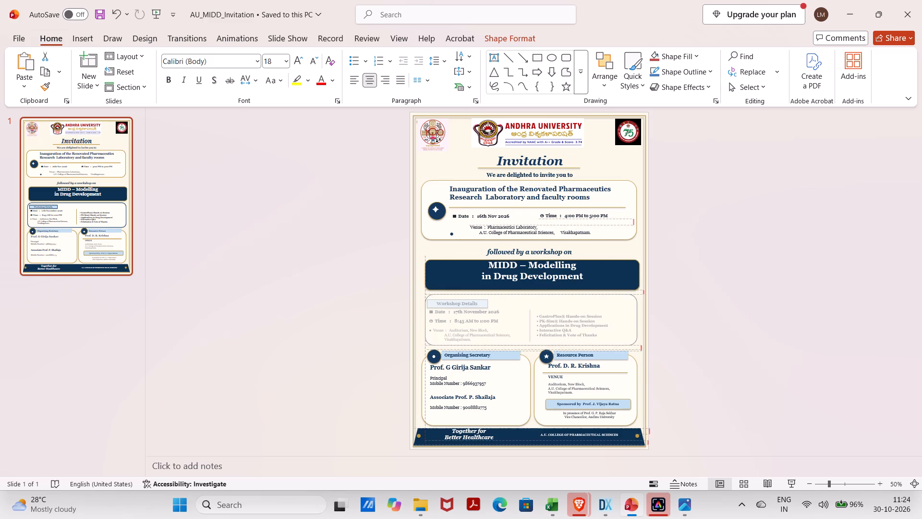
pyautogui.moveTo(425, 345); pyautogui.dragTo(426, 342)
# Stretch the workshop session list's text box upward so its bullets sit higher inside the Workshop Details frame.
pyautogui.click(552, 333)
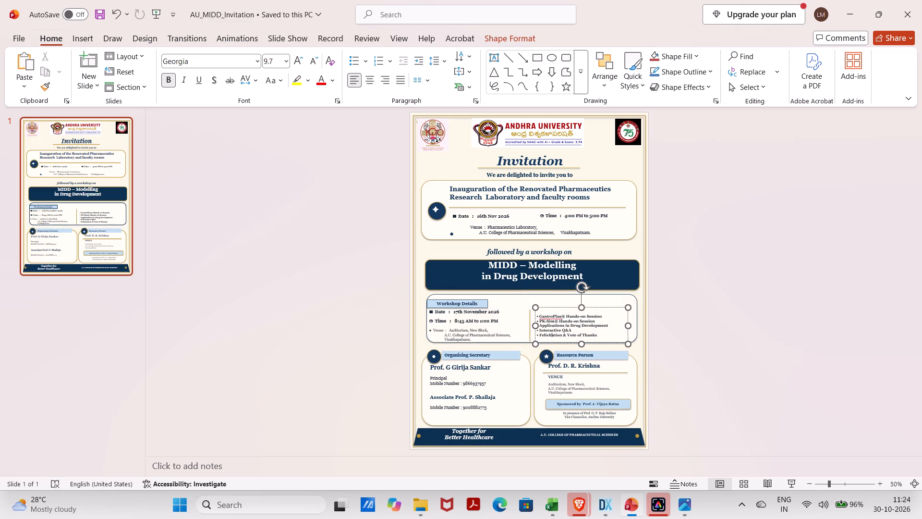
pyautogui.moveTo(538, 309); pyautogui.dragTo(538, 304)
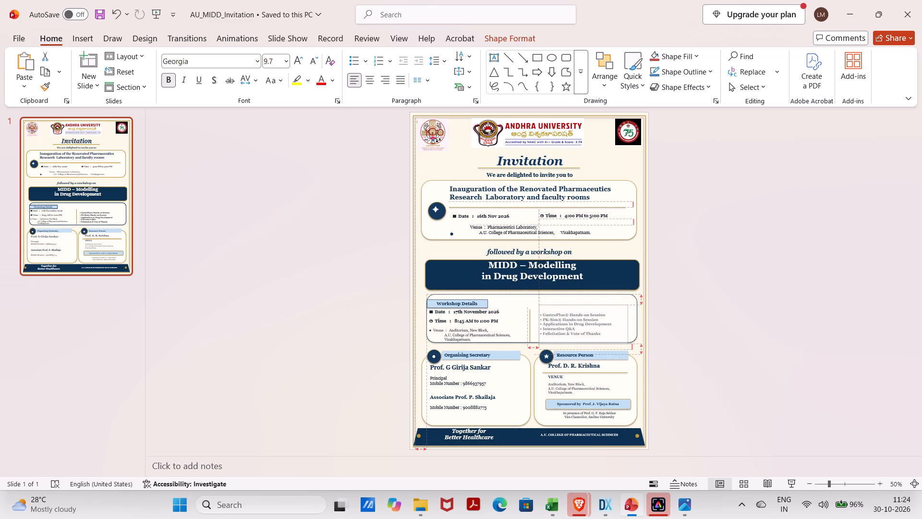
pyautogui.moveTo(538, 304); pyautogui.dragTo(534, 295)
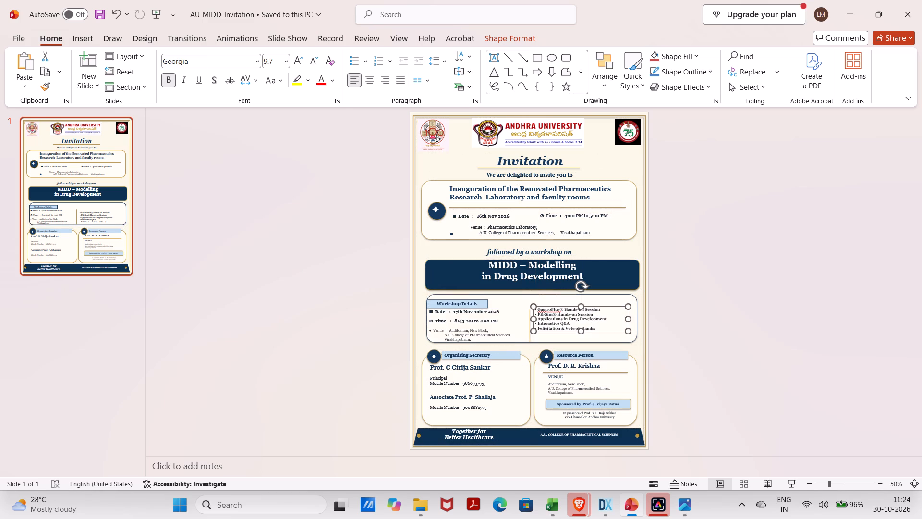
# Set all five bullets of the workshop session list to font size 11.
pyautogui.moveTo(600, 328); pyautogui.dragTo(562, 323)
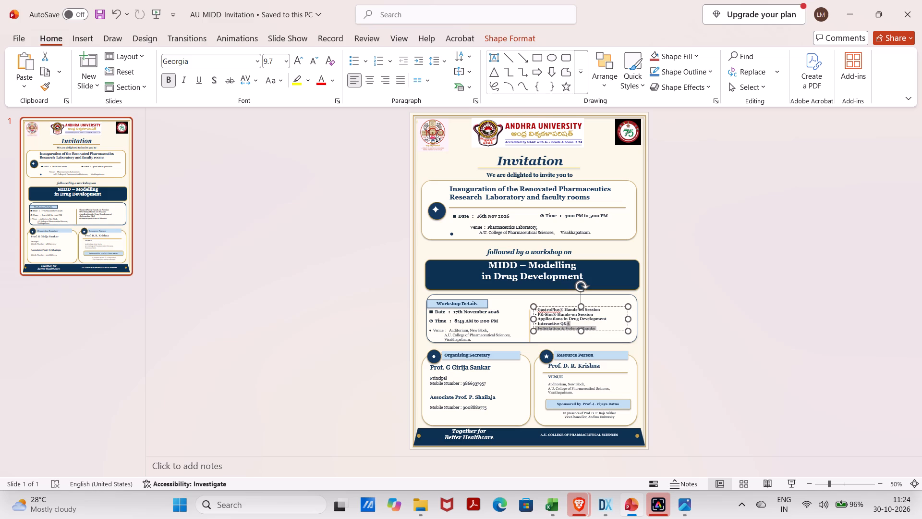
pyautogui.moveTo(562, 323); pyautogui.dragTo(538, 310)
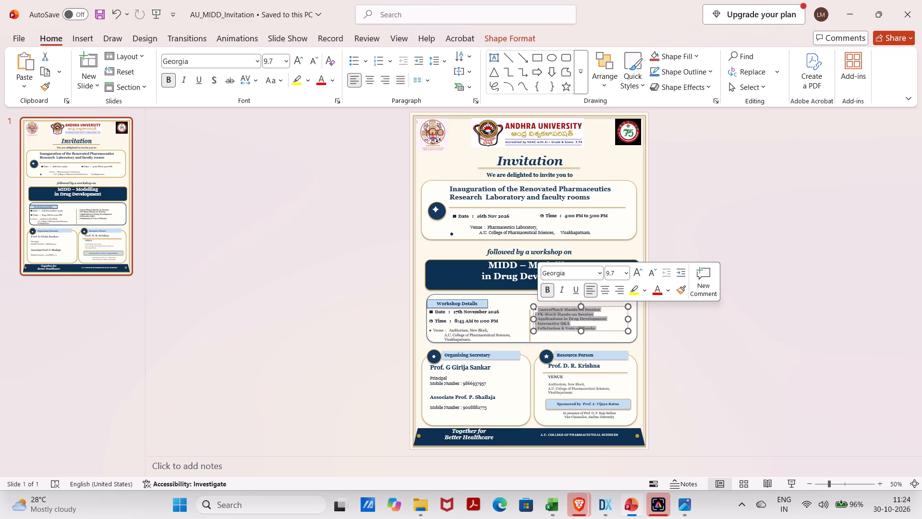
pyautogui.click(623, 275)
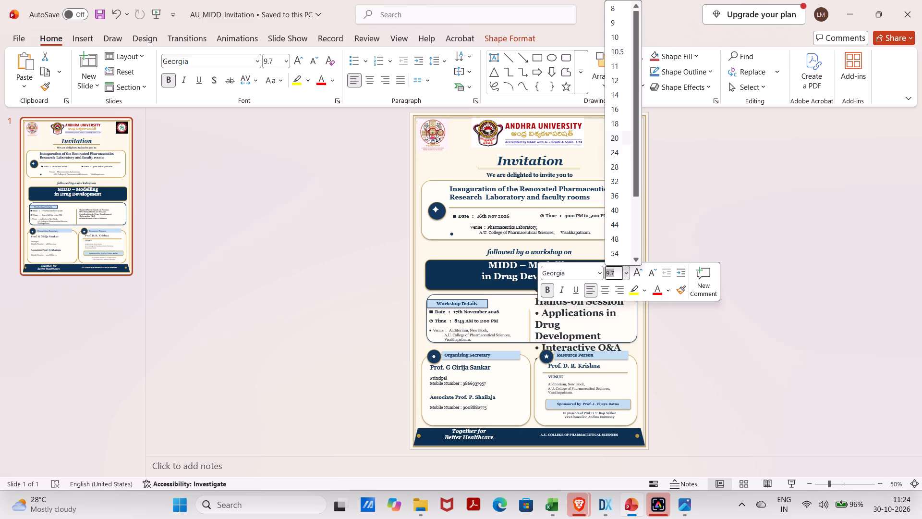
pyautogui.click(613, 71)
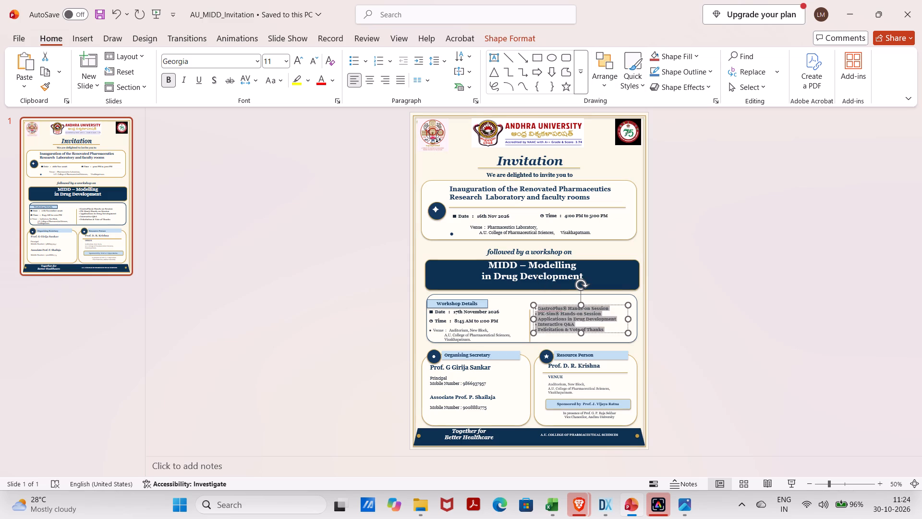
# Set the three-line venue text in the Workshop Details section to font size 11.
pyautogui.click(517, 337)
pyautogui.rightClick(517, 337)
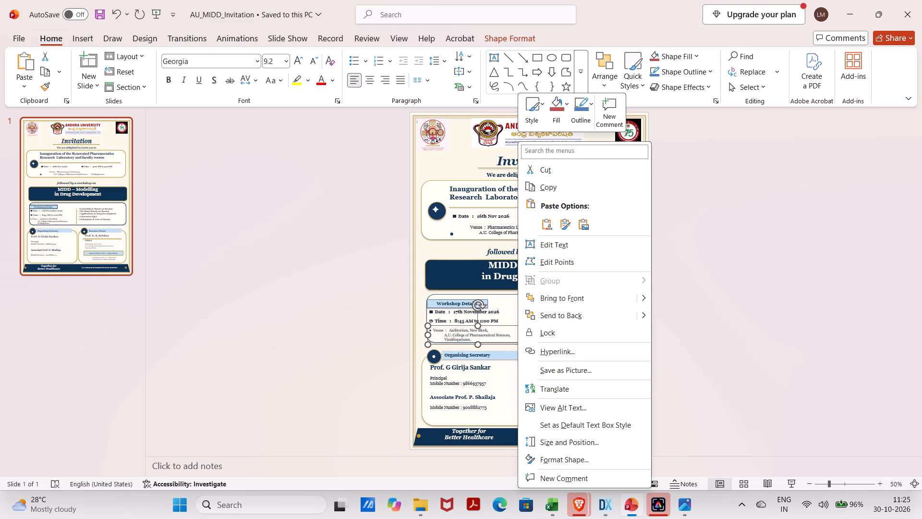
pyautogui.click(483, 335)
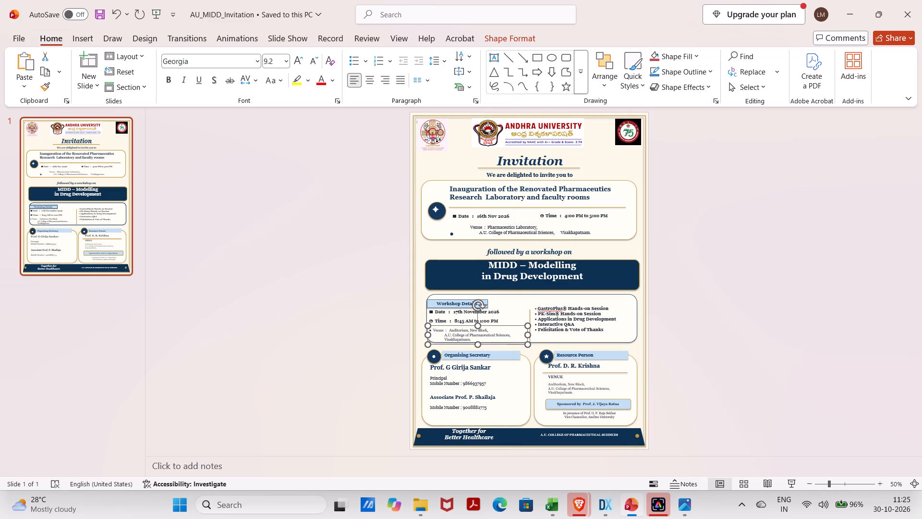
pyautogui.moveTo(475, 340); pyautogui.dragTo(436, 333)
pyautogui.moveTo(436, 333); pyautogui.dragTo(433, 330)
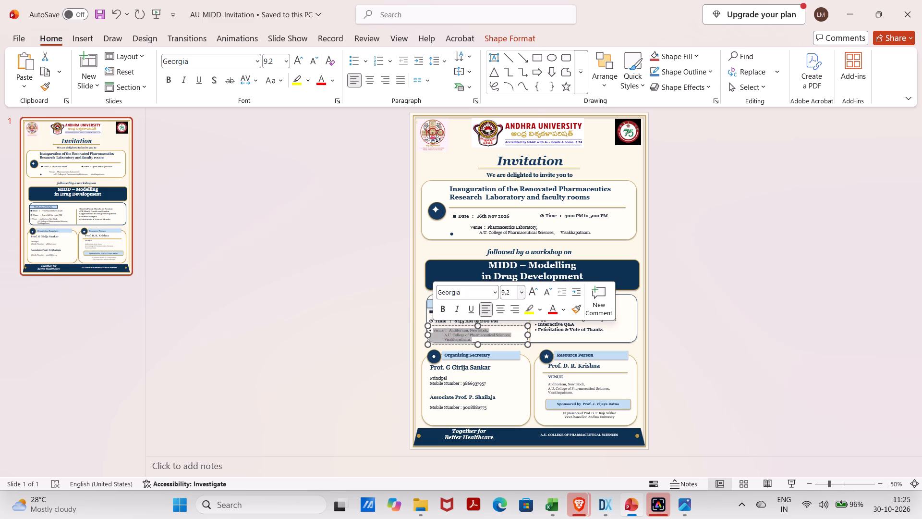
pyautogui.click(521, 291)
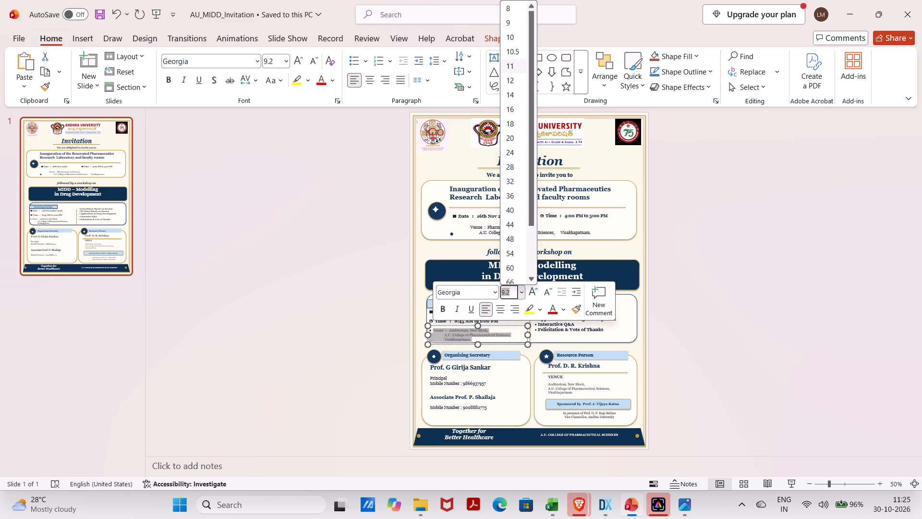
pyautogui.click(511, 67)
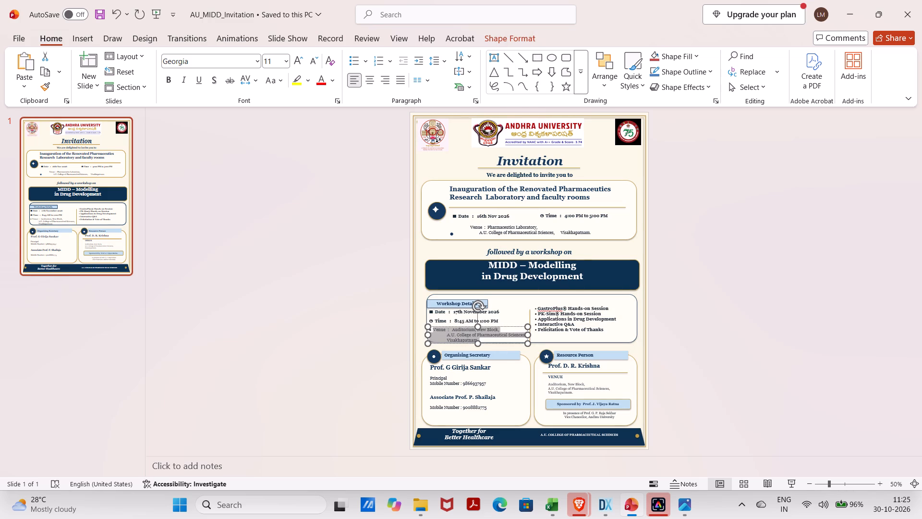
pyautogui.click(731, 325)
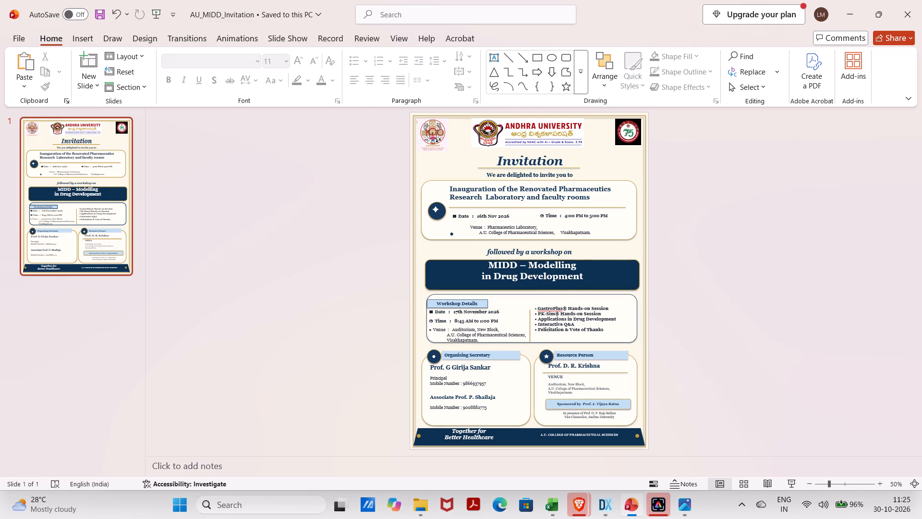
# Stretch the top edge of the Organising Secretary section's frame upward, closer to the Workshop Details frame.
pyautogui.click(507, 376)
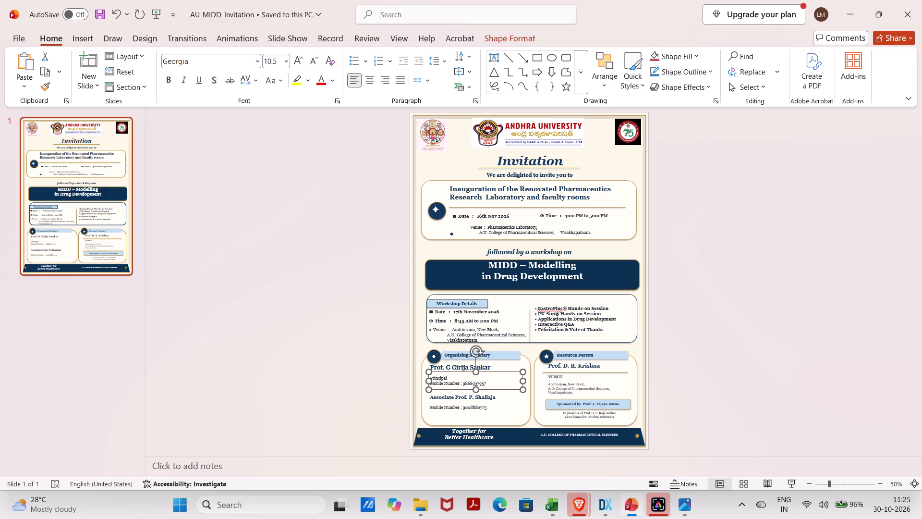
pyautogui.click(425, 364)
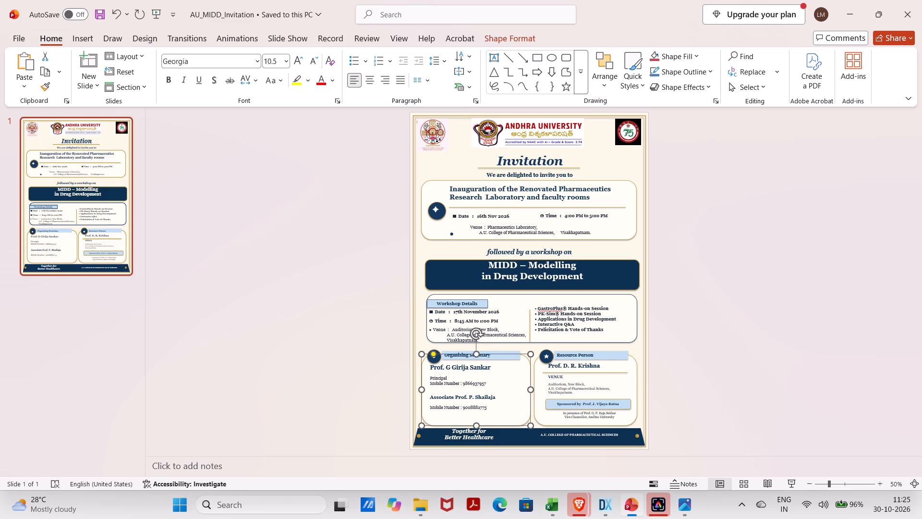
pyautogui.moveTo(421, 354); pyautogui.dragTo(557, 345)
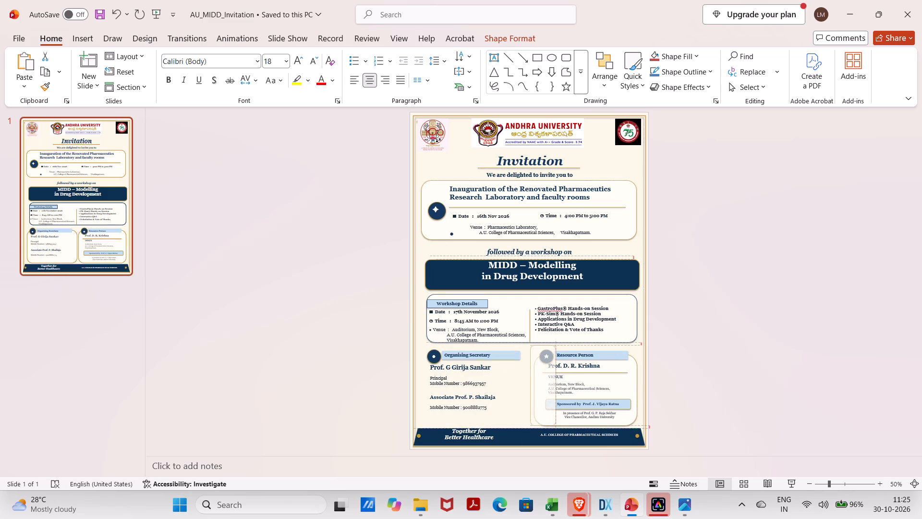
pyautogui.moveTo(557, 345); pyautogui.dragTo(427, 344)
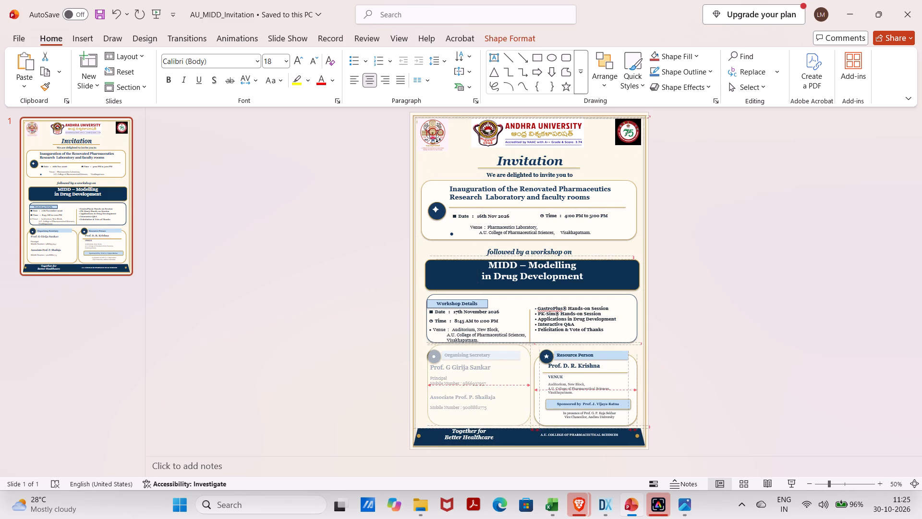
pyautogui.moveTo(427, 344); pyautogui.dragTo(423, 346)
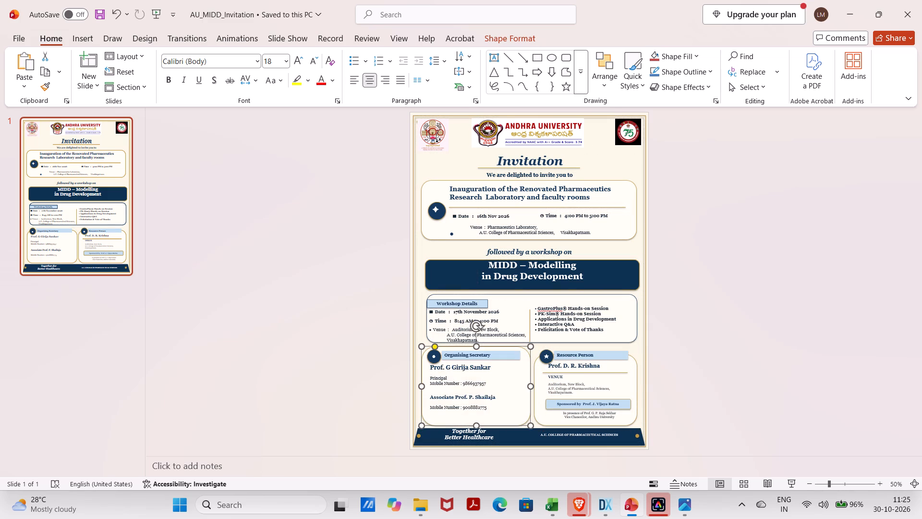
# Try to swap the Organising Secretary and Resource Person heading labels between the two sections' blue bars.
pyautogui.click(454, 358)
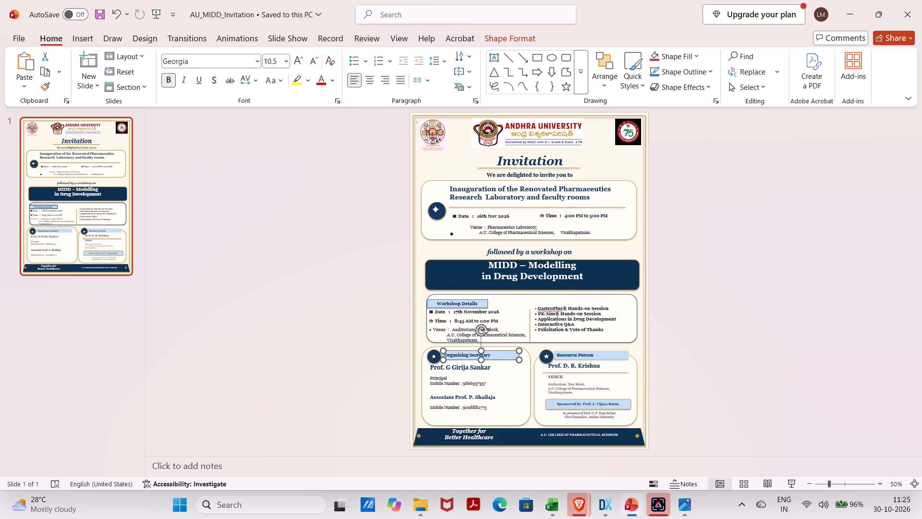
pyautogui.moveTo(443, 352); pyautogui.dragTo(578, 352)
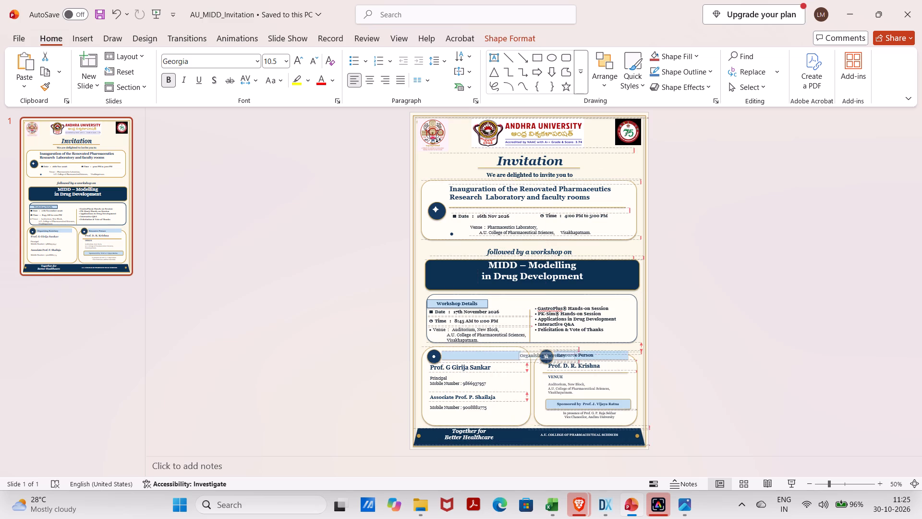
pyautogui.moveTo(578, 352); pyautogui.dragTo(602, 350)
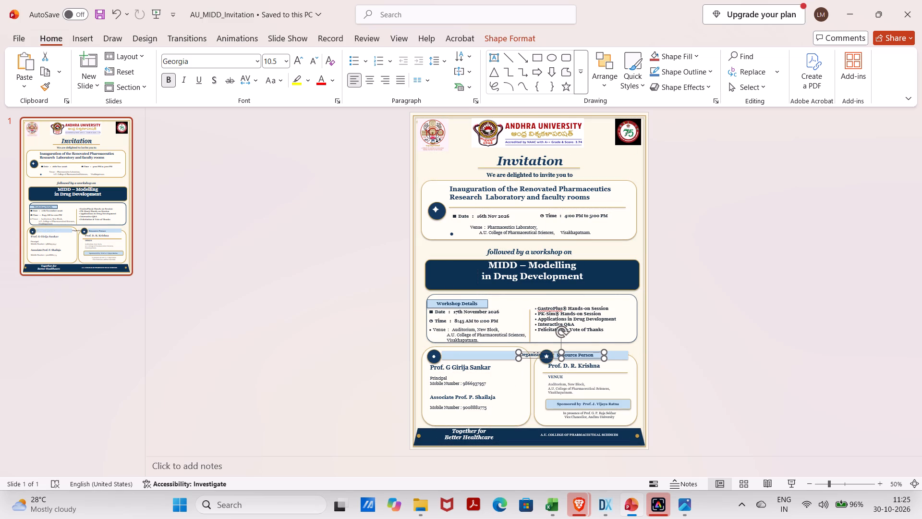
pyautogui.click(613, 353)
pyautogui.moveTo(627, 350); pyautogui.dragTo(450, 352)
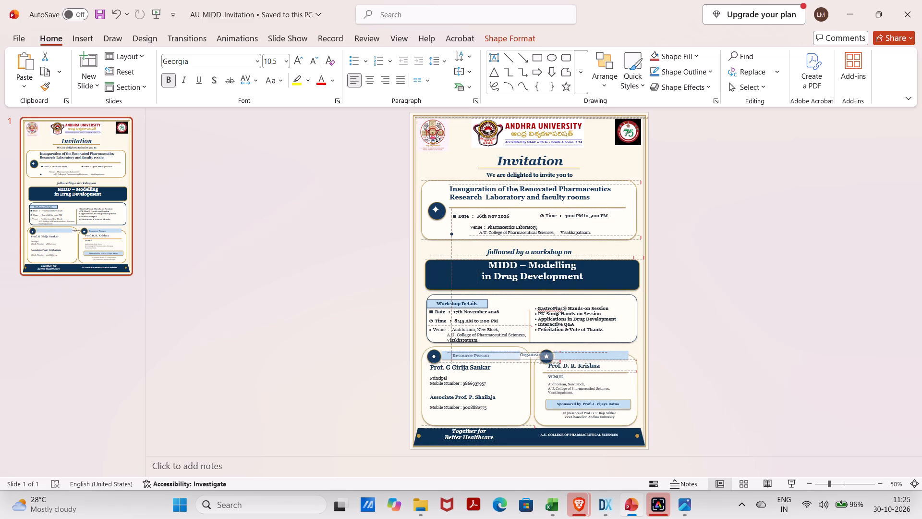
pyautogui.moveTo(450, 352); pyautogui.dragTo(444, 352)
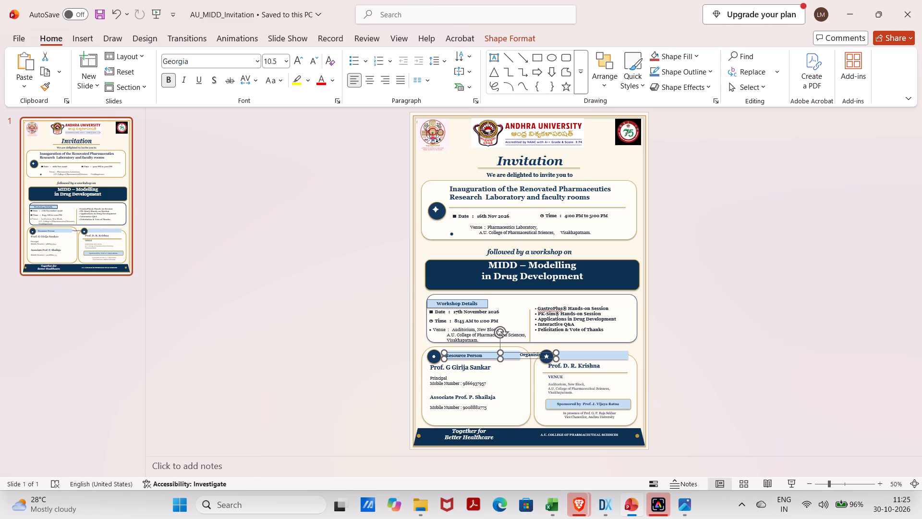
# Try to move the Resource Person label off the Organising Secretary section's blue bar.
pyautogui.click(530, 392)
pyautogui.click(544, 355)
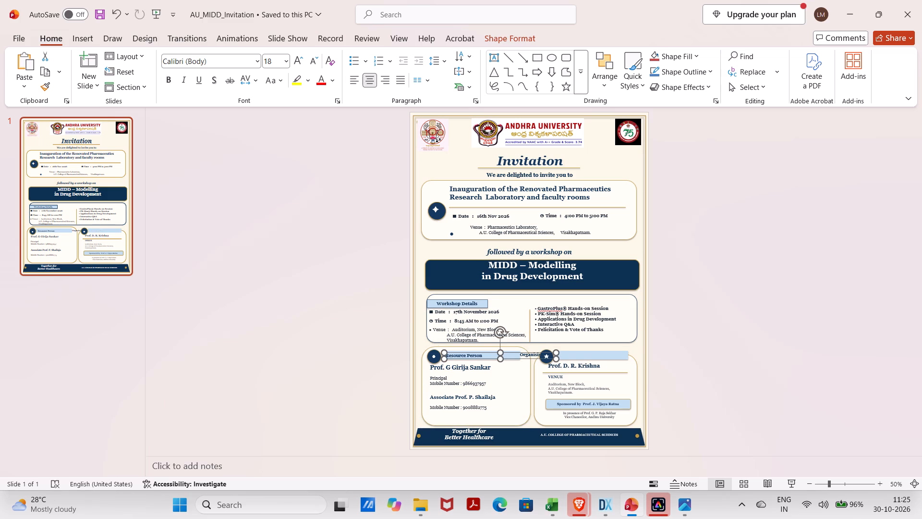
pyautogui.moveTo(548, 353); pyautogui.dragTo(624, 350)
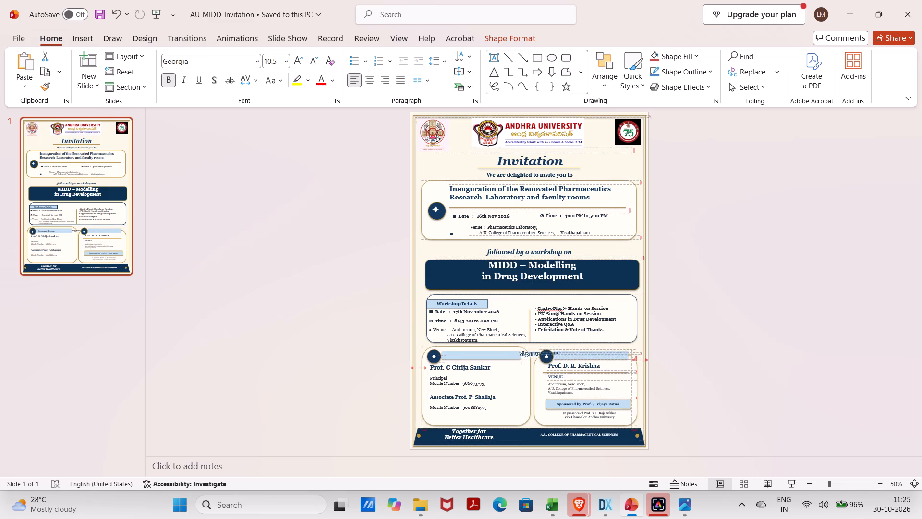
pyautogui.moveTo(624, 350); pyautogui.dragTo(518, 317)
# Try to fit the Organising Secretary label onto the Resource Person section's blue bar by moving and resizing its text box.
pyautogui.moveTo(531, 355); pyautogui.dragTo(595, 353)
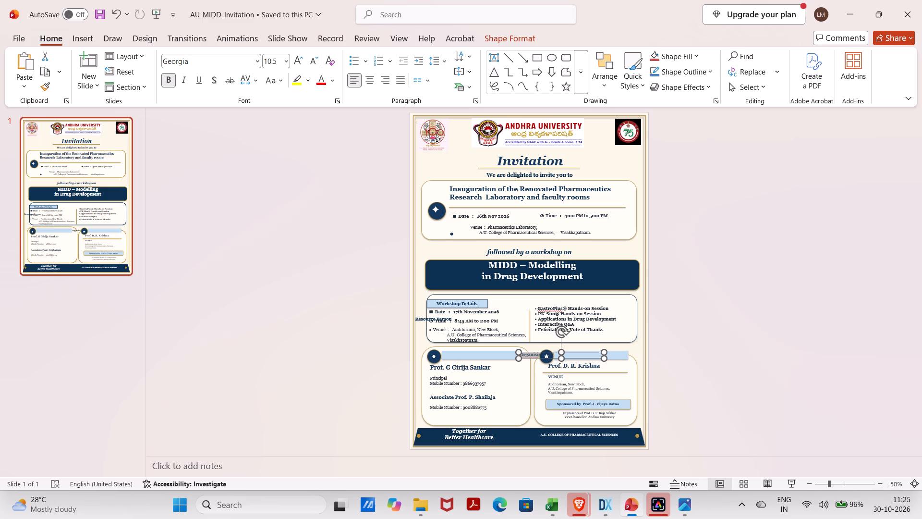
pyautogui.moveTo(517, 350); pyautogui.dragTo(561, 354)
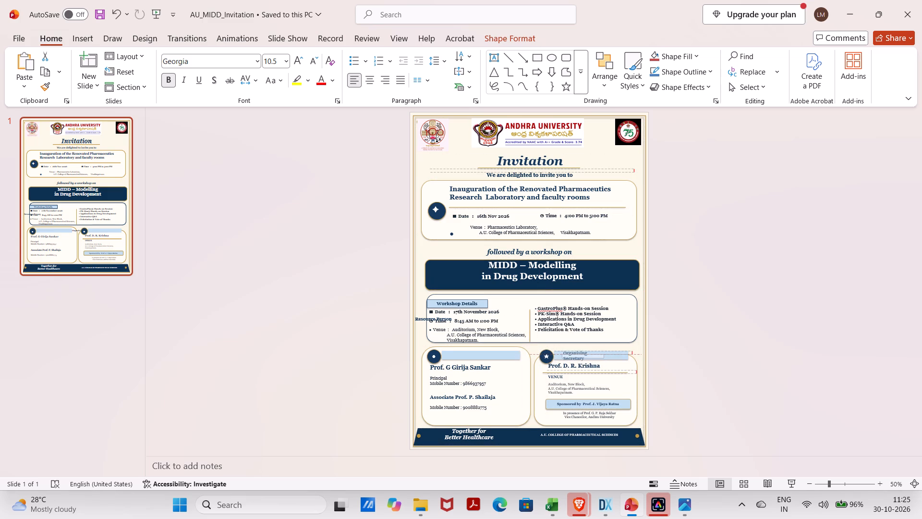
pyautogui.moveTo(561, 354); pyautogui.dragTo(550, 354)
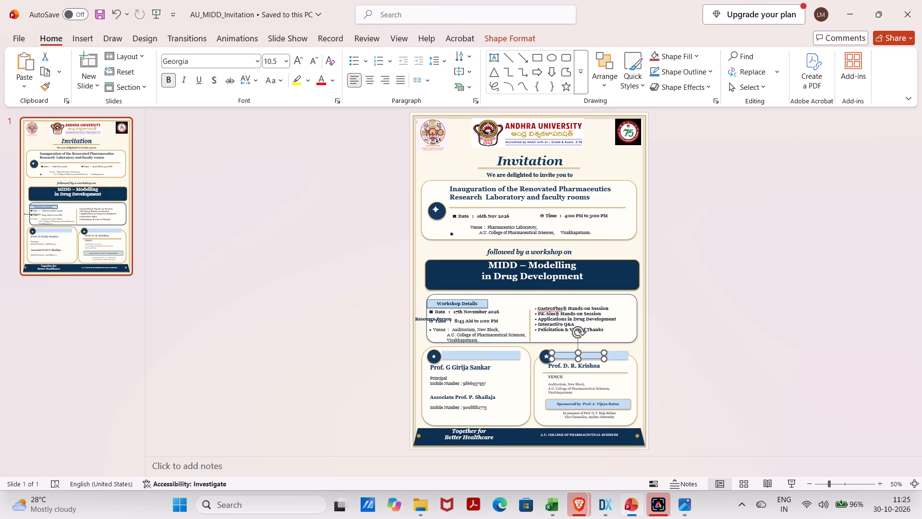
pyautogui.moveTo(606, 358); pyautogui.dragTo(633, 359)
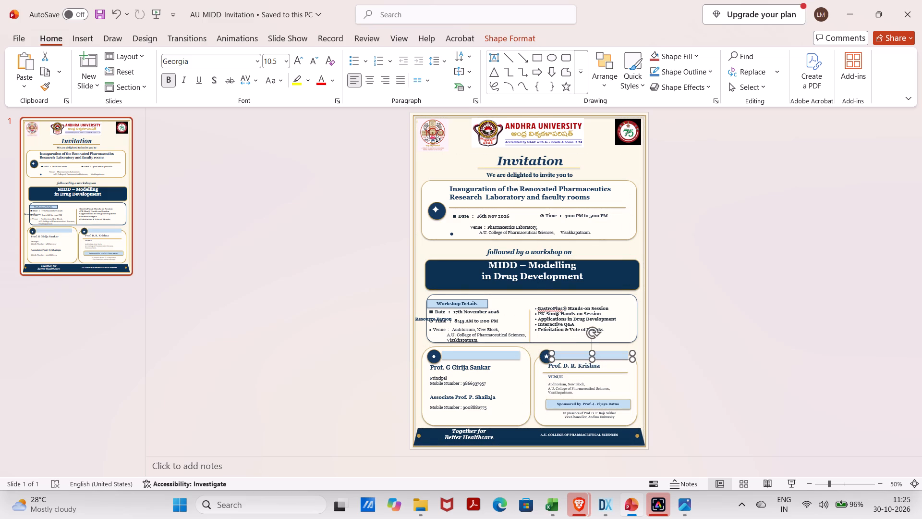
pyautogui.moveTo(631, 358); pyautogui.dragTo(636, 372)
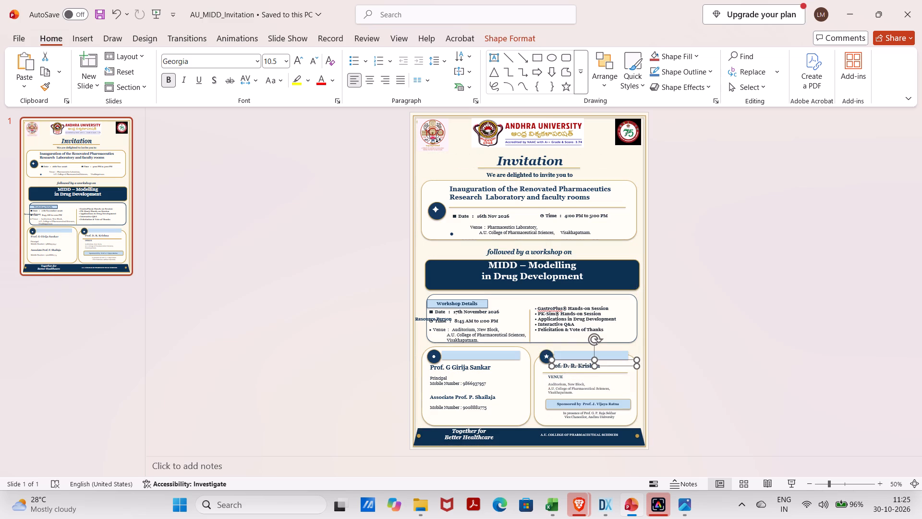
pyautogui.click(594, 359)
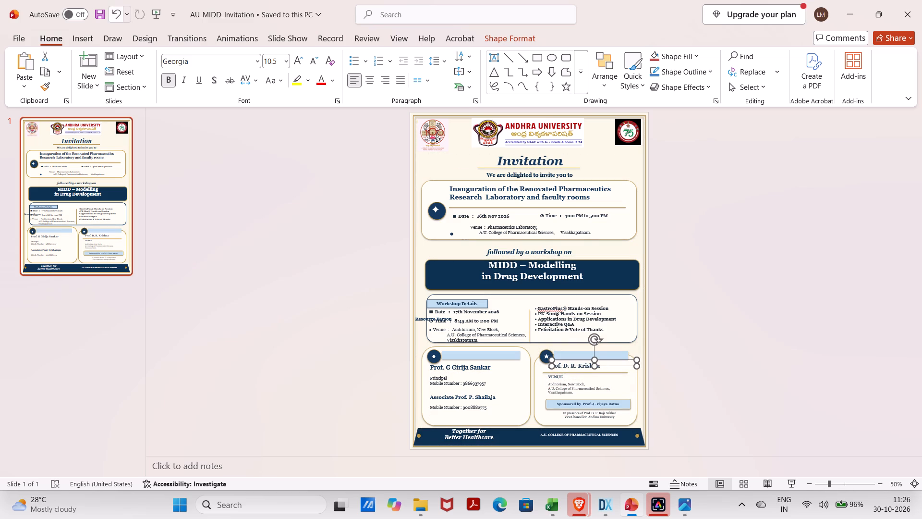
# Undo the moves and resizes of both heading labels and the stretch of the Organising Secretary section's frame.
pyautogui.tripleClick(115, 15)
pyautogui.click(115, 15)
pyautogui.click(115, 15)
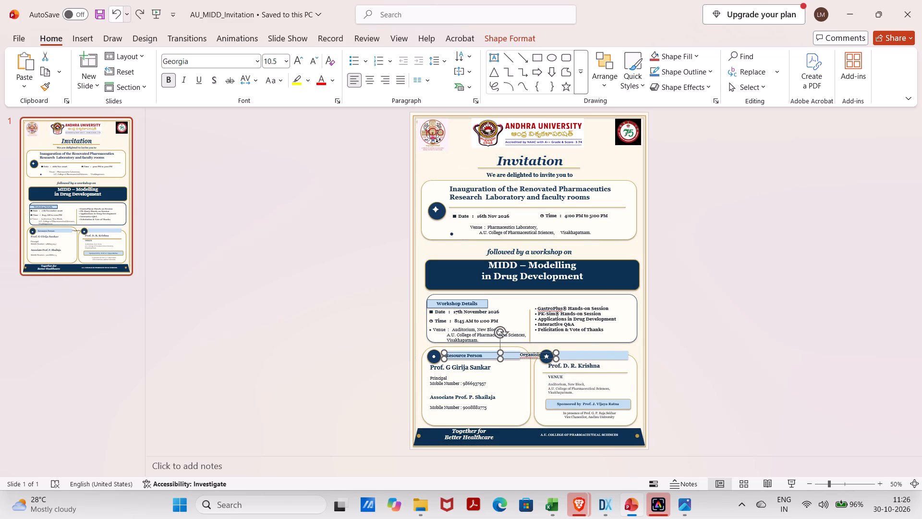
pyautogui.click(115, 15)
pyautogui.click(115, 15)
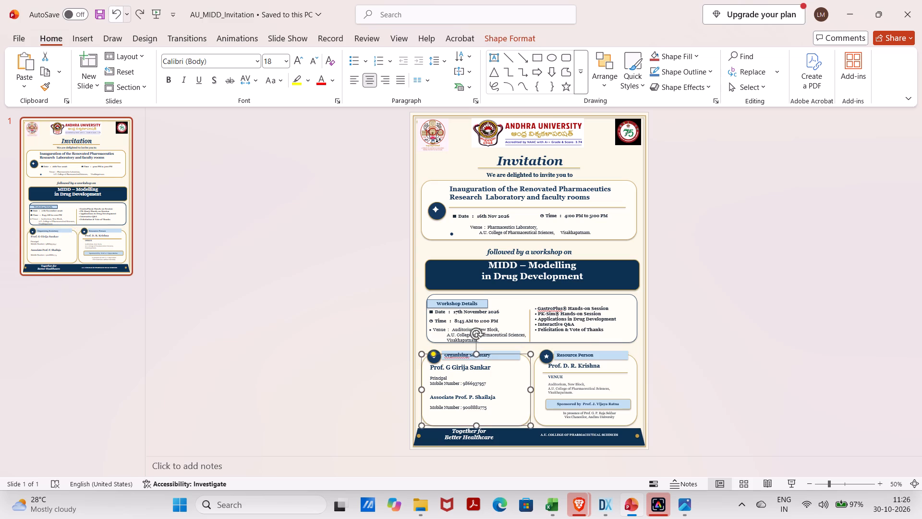
# Undo the Workshop Details venue text's font size change and set its three lines to size 10.
pyautogui.click(115, 15)
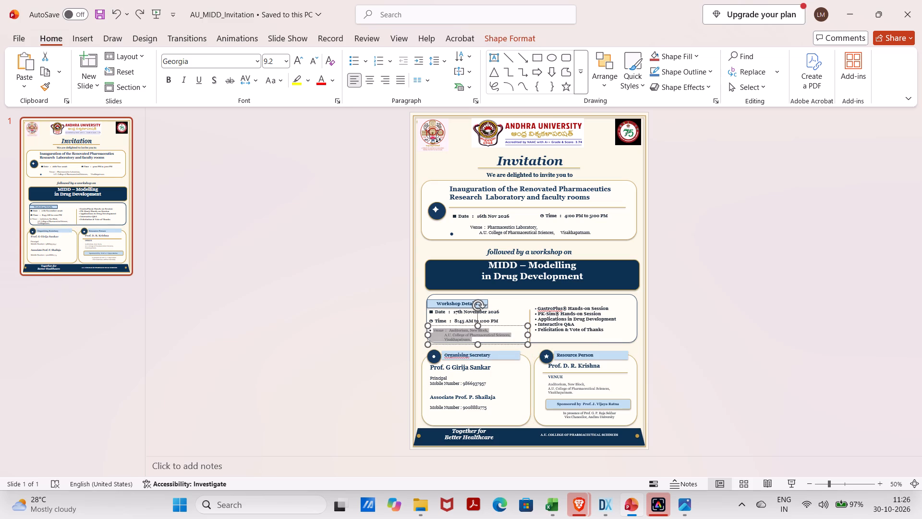
pyautogui.rightClick(472, 336)
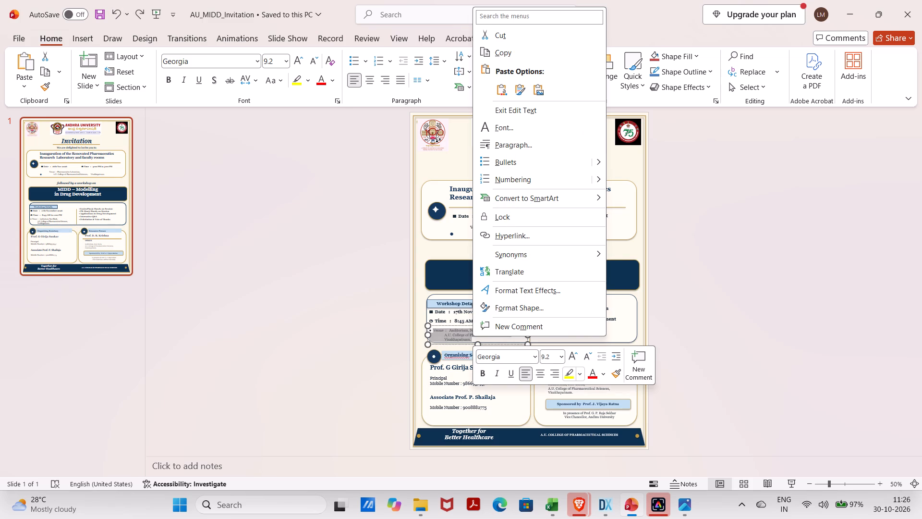
pyautogui.click(558, 352)
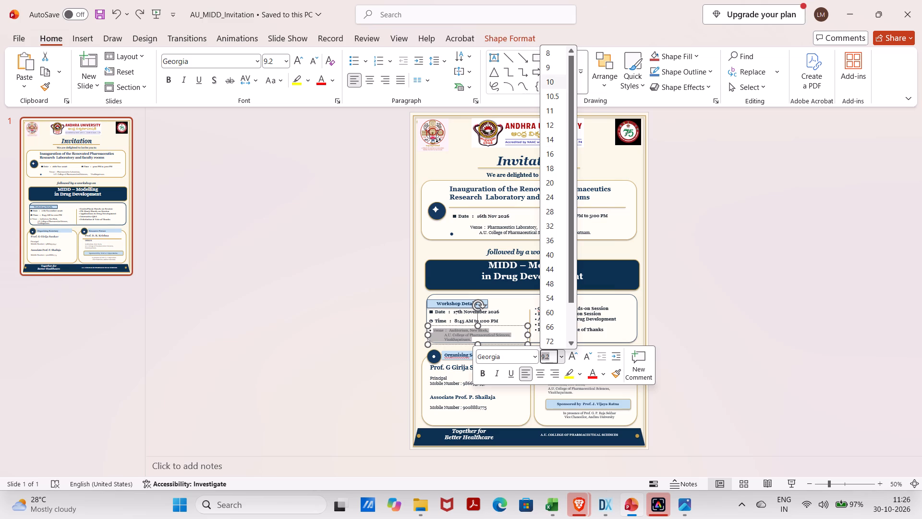
pyautogui.click(549, 82)
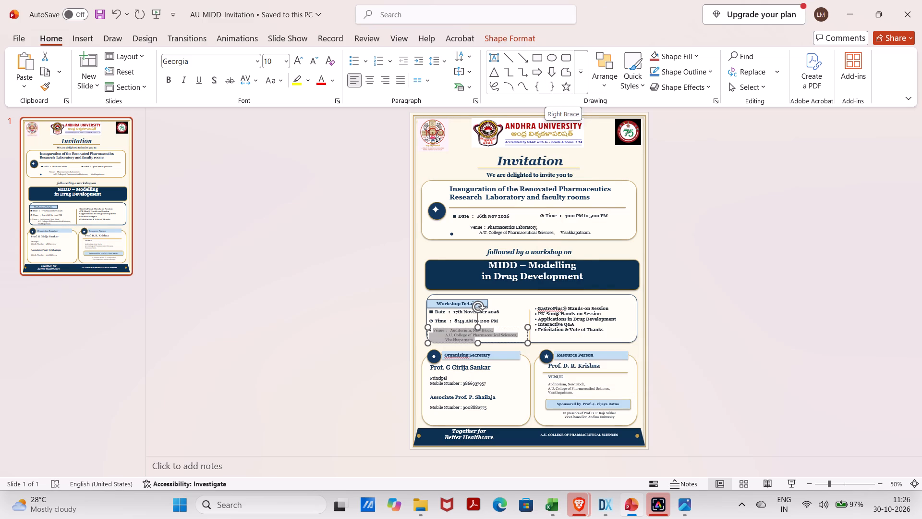
pyautogui.click(498, 335)
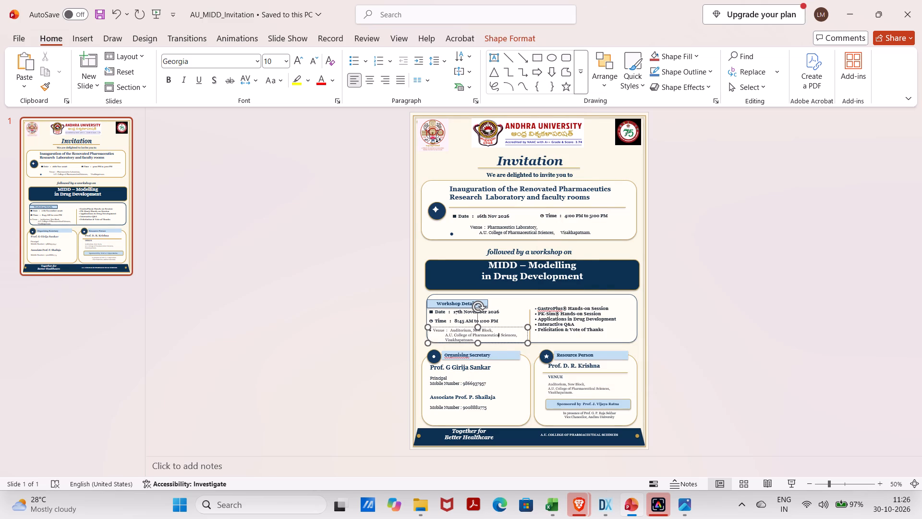
pyautogui.click(478, 338)
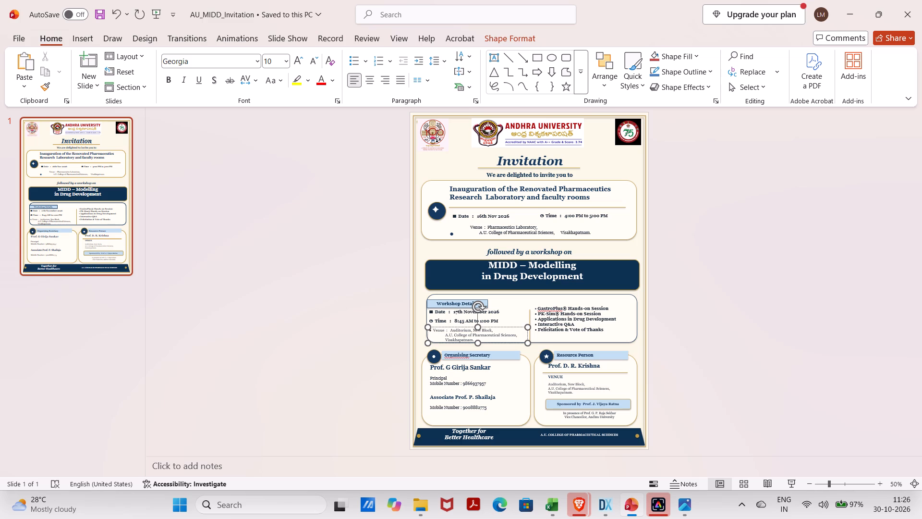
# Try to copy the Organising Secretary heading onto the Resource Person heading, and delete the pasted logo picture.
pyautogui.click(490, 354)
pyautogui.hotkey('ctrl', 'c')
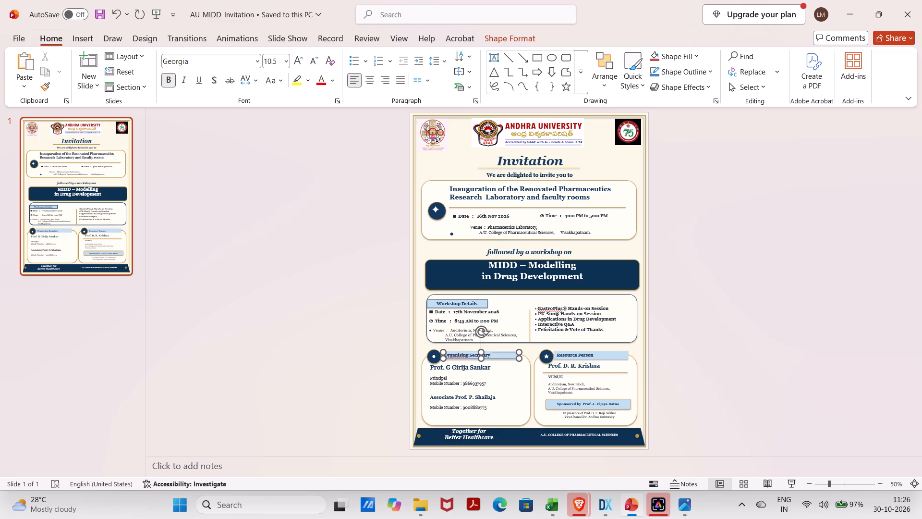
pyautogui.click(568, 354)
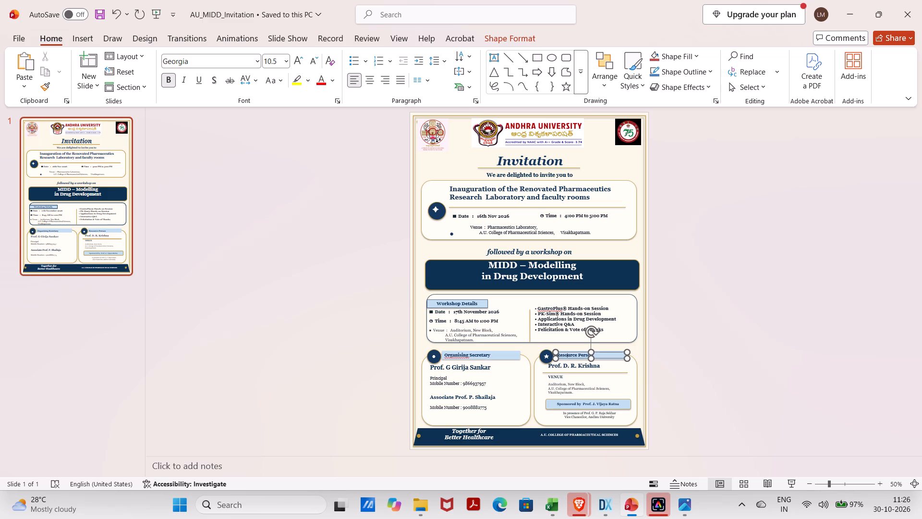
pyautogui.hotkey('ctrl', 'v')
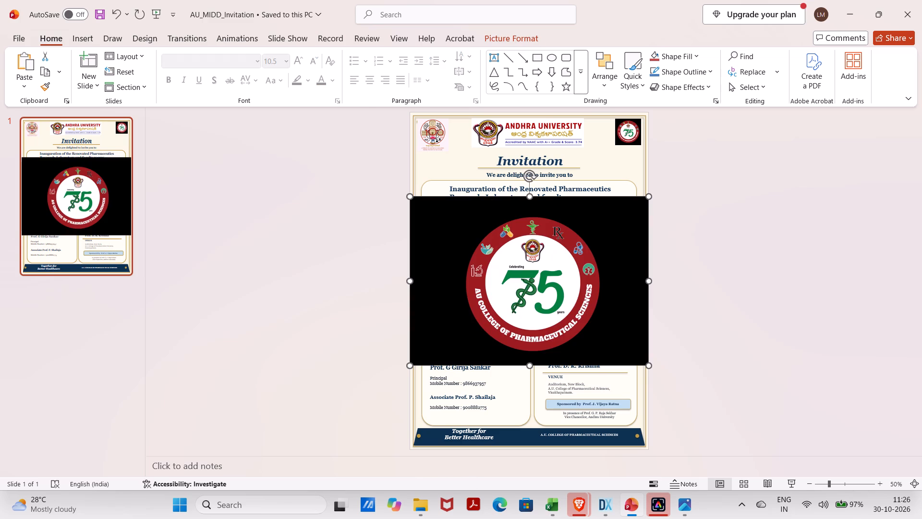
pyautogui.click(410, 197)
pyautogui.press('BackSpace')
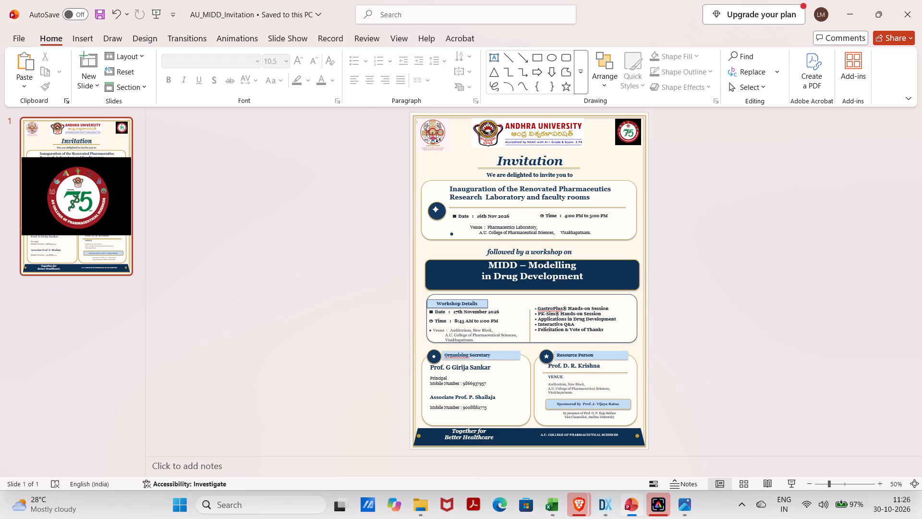
# Move the Organising Secretary label off its blue bar, down over the associate professor's line in the same section.
pyautogui.click(491, 355)
pyautogui.click(491, 355)
pyautogui.doubleClick(491, 355)
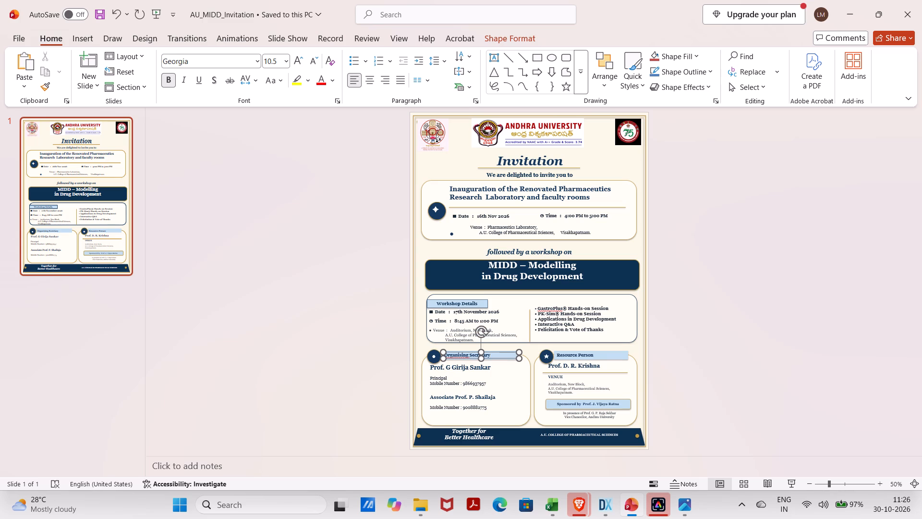
pyautogui.moveTo(492, 356); pyautogui.dragTo(482, 355)
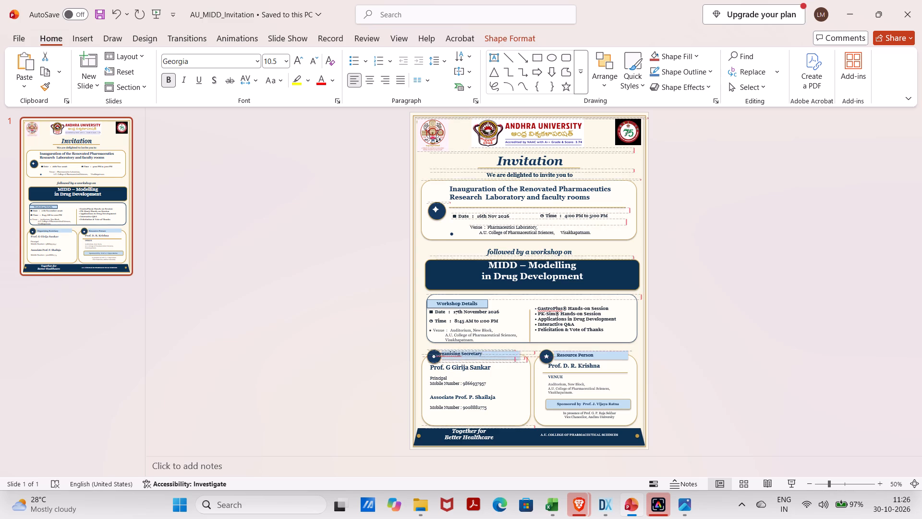
pyautogui.moveTo(482, 355); pyautogui.dragTo(627, 384)
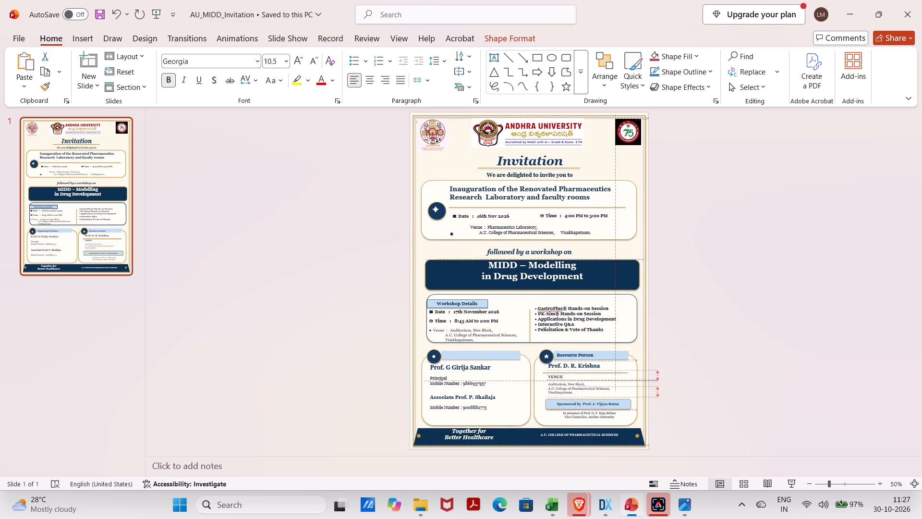
pyautogui.moveTo(627, 384); pyautogui.dragTo(532, 395)
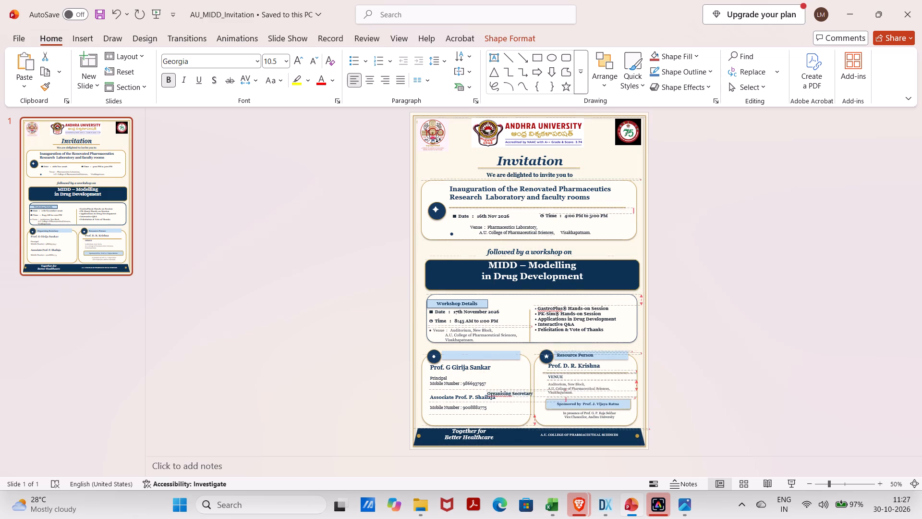
pyautogui.moveTo(532, 395); pyautogui.dragTo(498, 397)
# Move the Resource Person section's rounded frame off the slide onto the empty area beside it.
pyautogui.moveTo(542, 394); pyautogui.dragTo(574, 411)
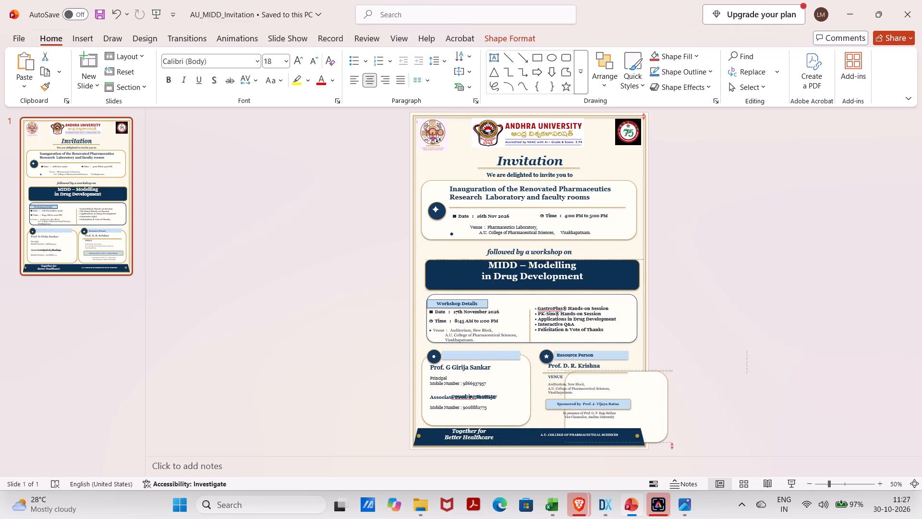
pyautogui.moveTo(574, 411); pyautogui.dragTo(697, 394)
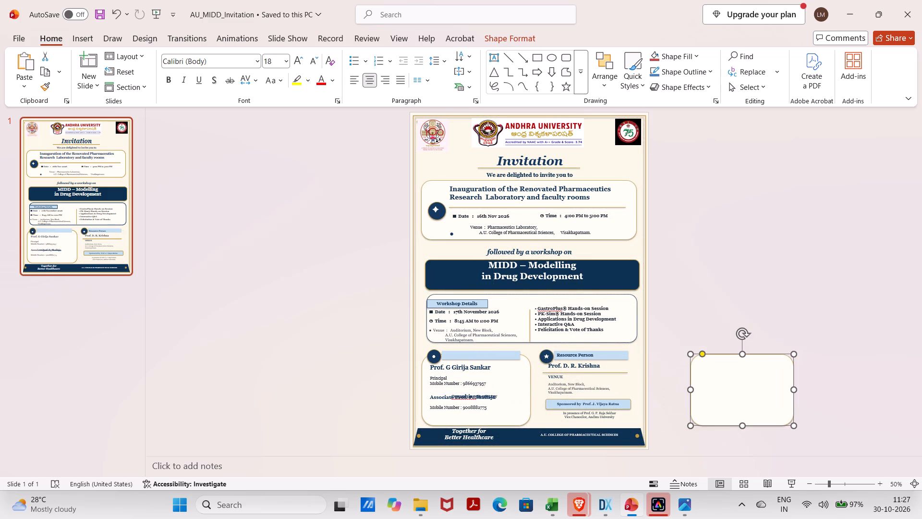
# Place the Resource Person label on the empty blue bar above the principal's name.
pyautogui.click(582, 356)
pyautogui.moveTo(582, 356); pyautogui.dragTo(522, 356)
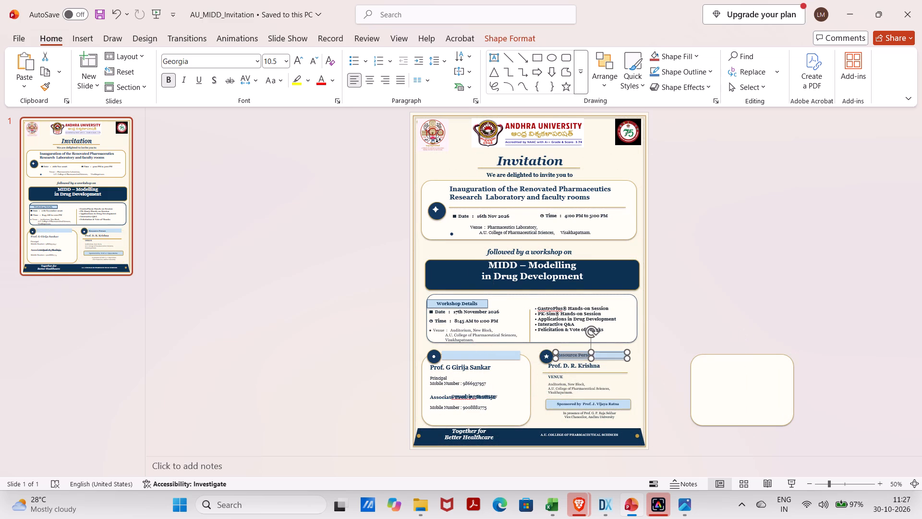
pyautogui.moveTo(522, 356); pyautogui.dragTo(520, 356)
pyautogui.moveTo(557, 352); pyautogui.dragTo(445, 354)
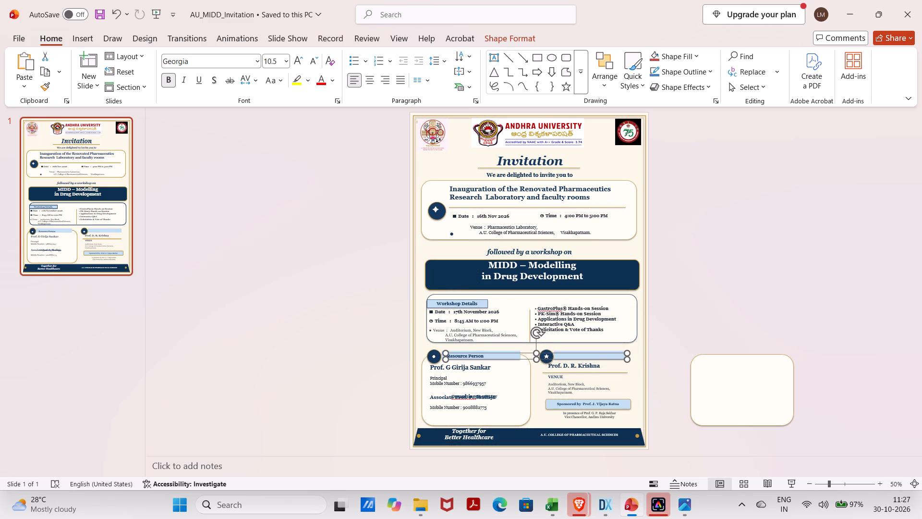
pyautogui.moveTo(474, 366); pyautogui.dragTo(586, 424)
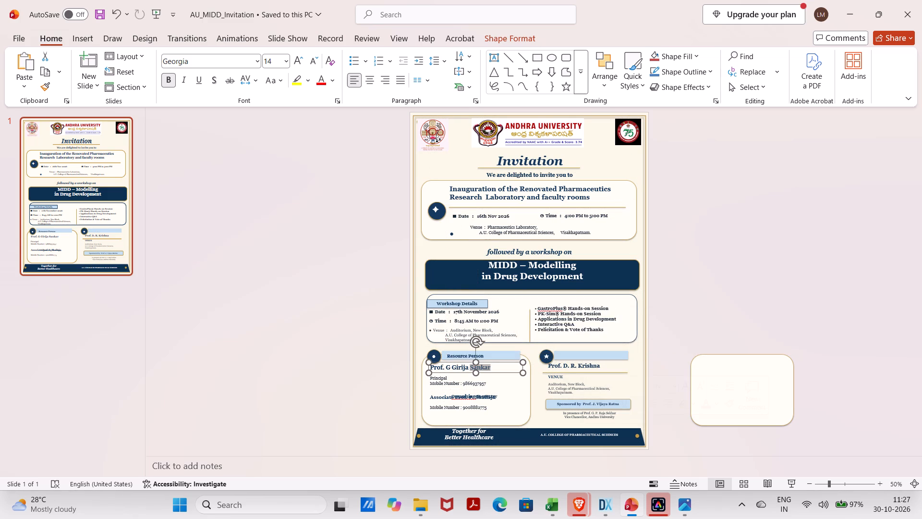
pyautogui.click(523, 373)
# Move the VENUE heading, the resource person's name and the sponsor line off the slide, above the detached frame.
pyautogui.click(607, 374)
pyautogui.moveTo(607, 374); pyautogui.dragTo(736, 307)
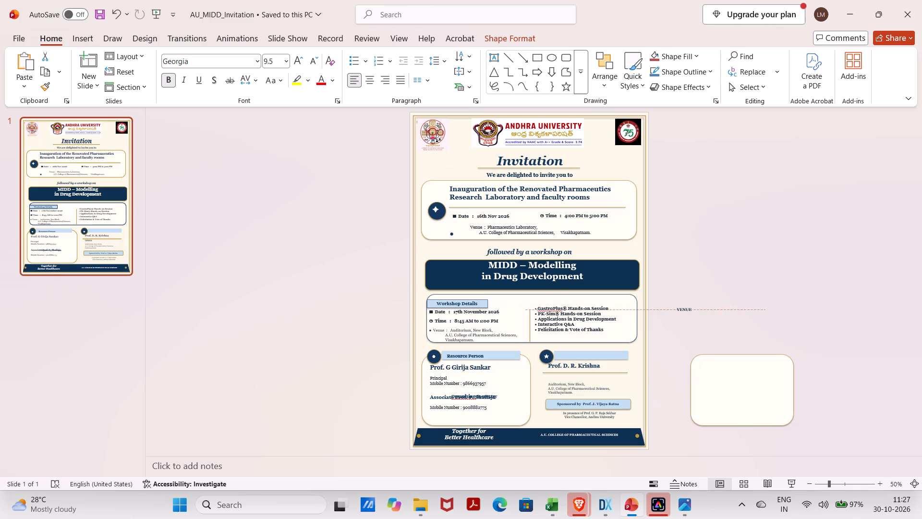
pyautogui.moveTo(601, 365); pyautogui.dragTo(745, 339)
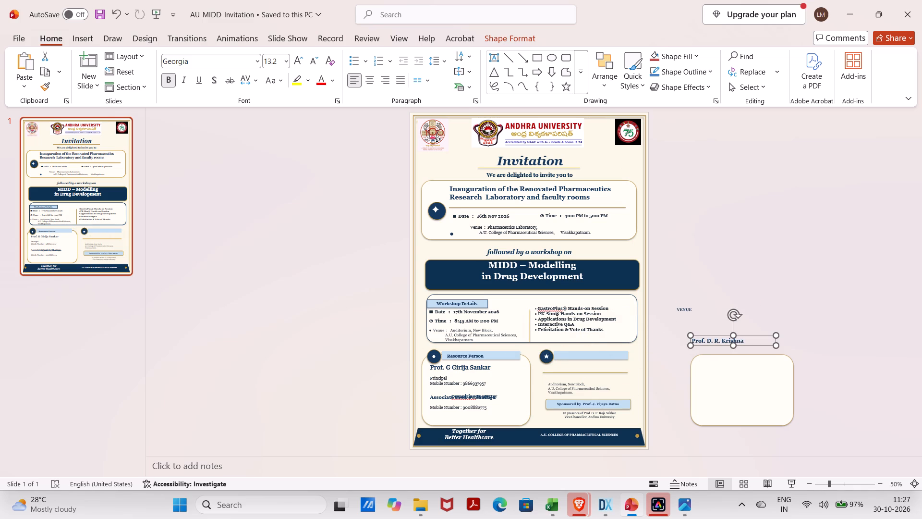
pyautogui.moveTo(622, 401); pyautogui.dragTo(749, 255)
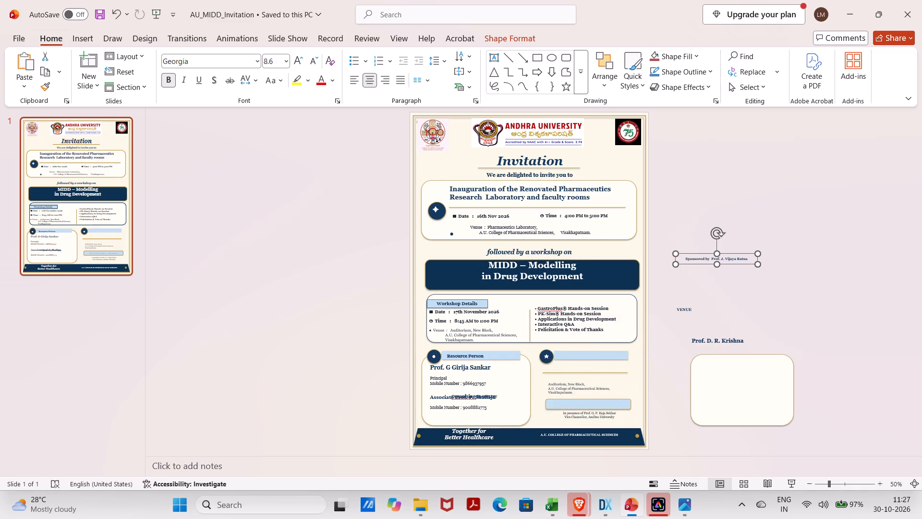
# Stretch the "In presence of" text box off the slide so its text lies over the detached frame.
pyautogui.moveTo(609, 417); pyautogui.dragTo(651, 383)
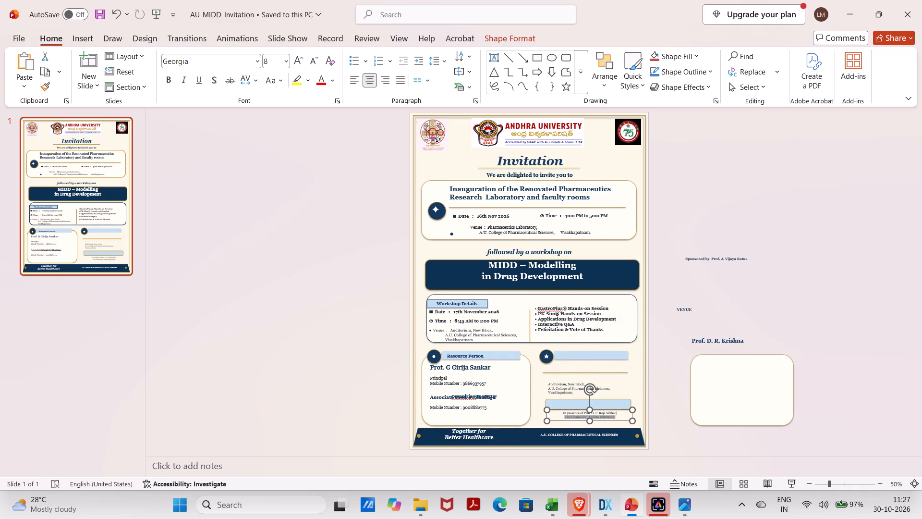
pyautogui.moveTo(651, 383); pyautogui.dragTo(710, 320)
pyautogui.moveTo(632, 410); pyautogui.dragTo(833, 304)
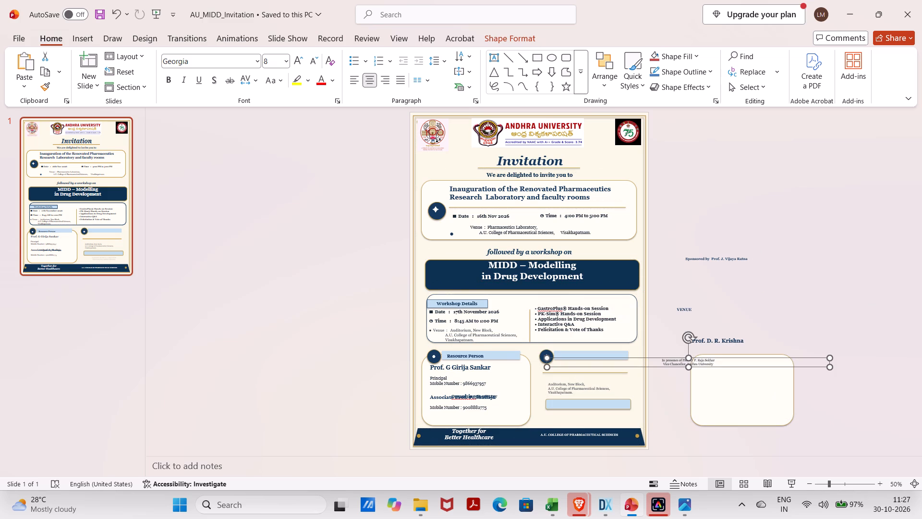
pyautogui.moveTo(546, 358); pyautogui.dragTo(548, 358)
pyautogui.moveTo(548, 358); pyautogui.dragTo(728, 399)
# Stretch and narrow the three-line auditorium address box so its text sits off the slide by the resource person's name.
pyautogui.click(601, 392)
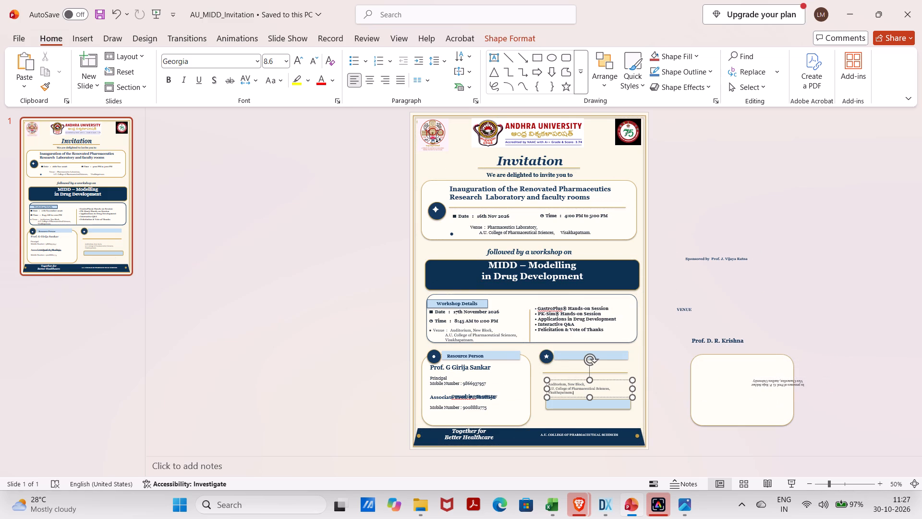
pyautogui.moveTo(548, 381); pyautogui.dragTo(582, 376)
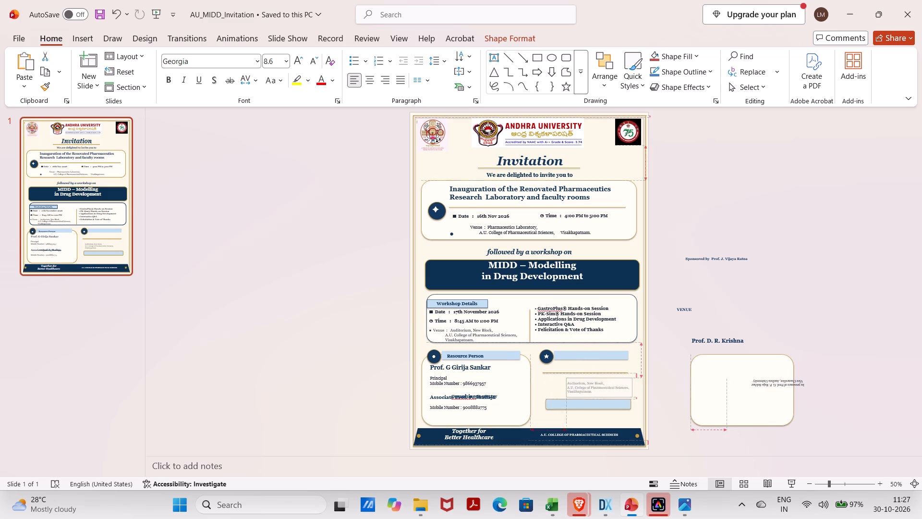
pyautogui.moveTo(582, 376); pyautogui.dragTo(754, 307)
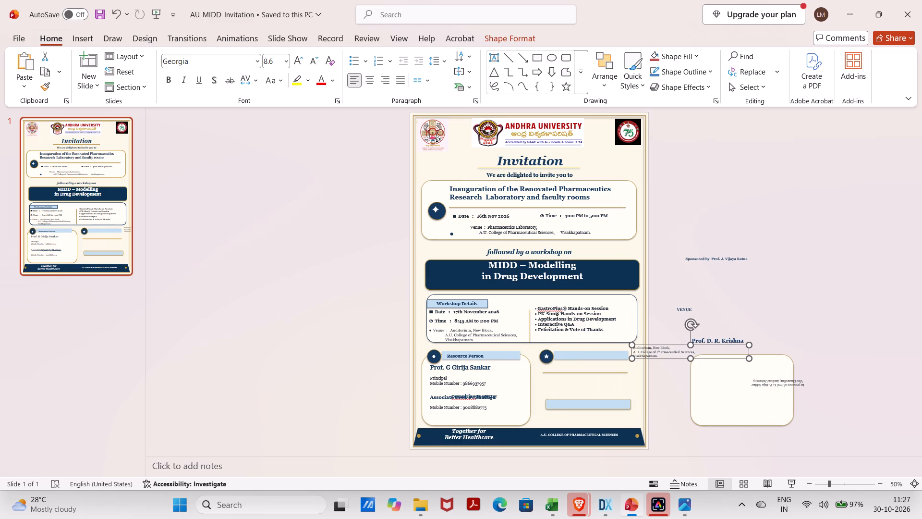
pyautogui.moveTo(632, 345); pyautogui.dragTo(679, 335)
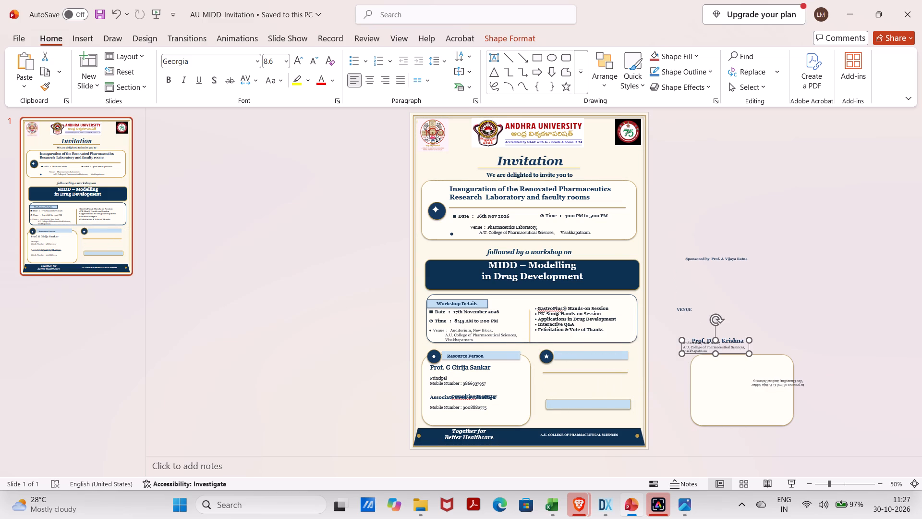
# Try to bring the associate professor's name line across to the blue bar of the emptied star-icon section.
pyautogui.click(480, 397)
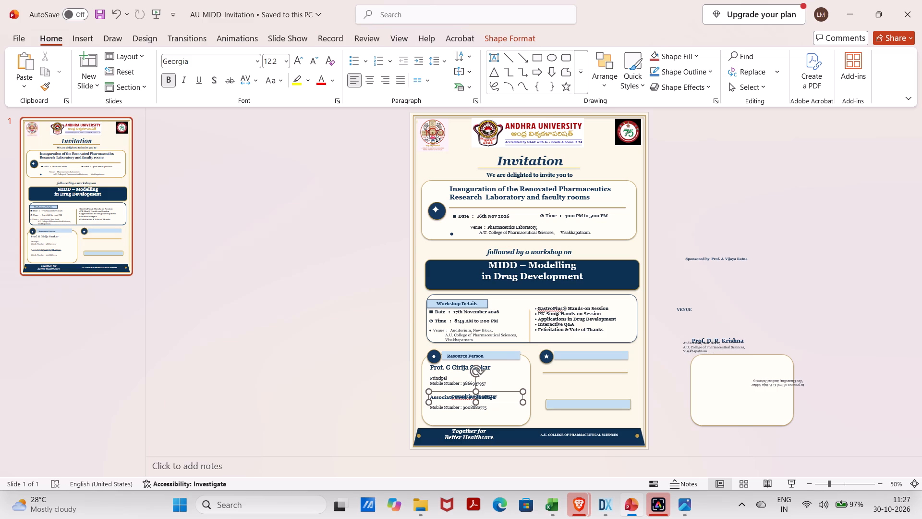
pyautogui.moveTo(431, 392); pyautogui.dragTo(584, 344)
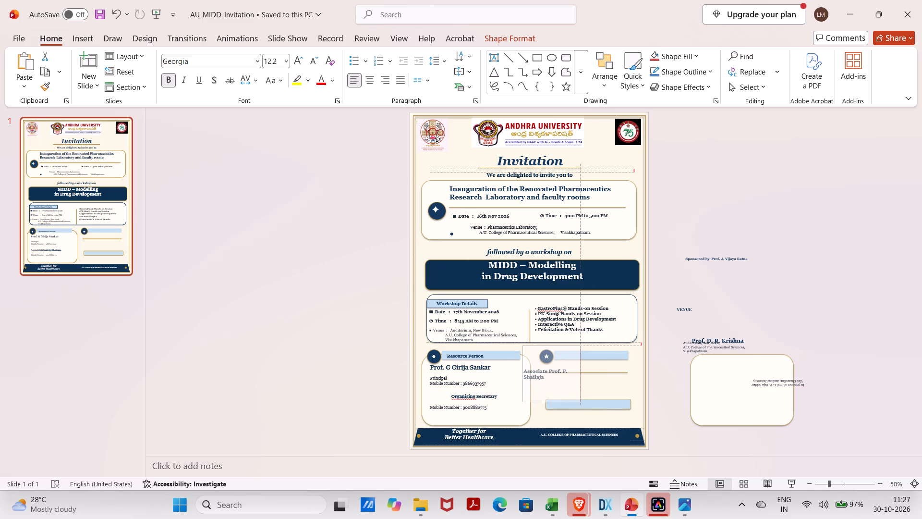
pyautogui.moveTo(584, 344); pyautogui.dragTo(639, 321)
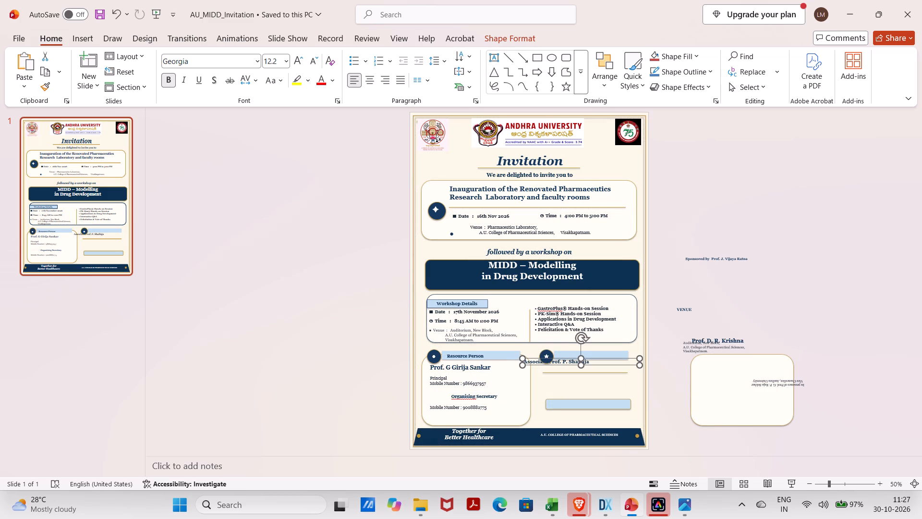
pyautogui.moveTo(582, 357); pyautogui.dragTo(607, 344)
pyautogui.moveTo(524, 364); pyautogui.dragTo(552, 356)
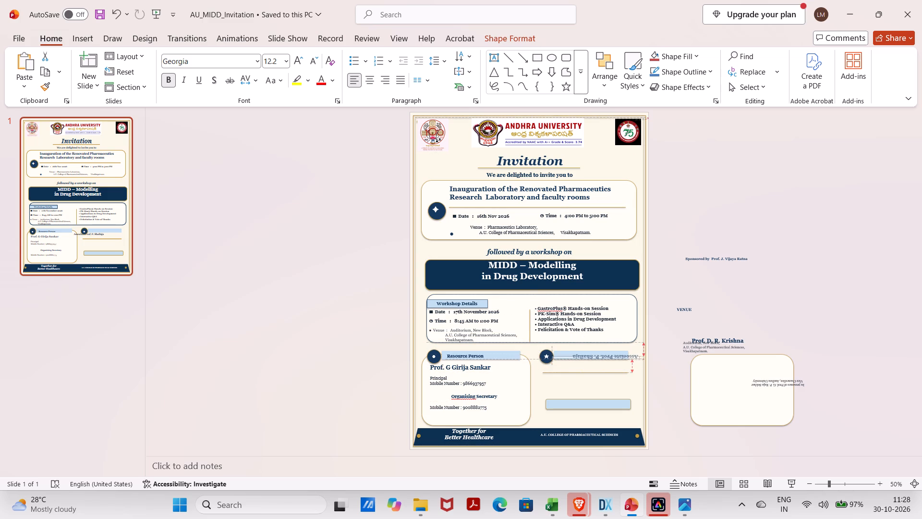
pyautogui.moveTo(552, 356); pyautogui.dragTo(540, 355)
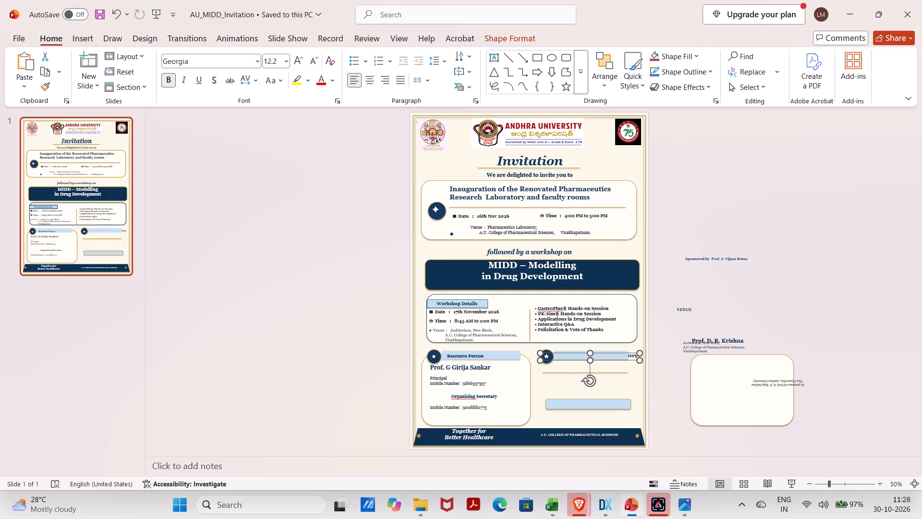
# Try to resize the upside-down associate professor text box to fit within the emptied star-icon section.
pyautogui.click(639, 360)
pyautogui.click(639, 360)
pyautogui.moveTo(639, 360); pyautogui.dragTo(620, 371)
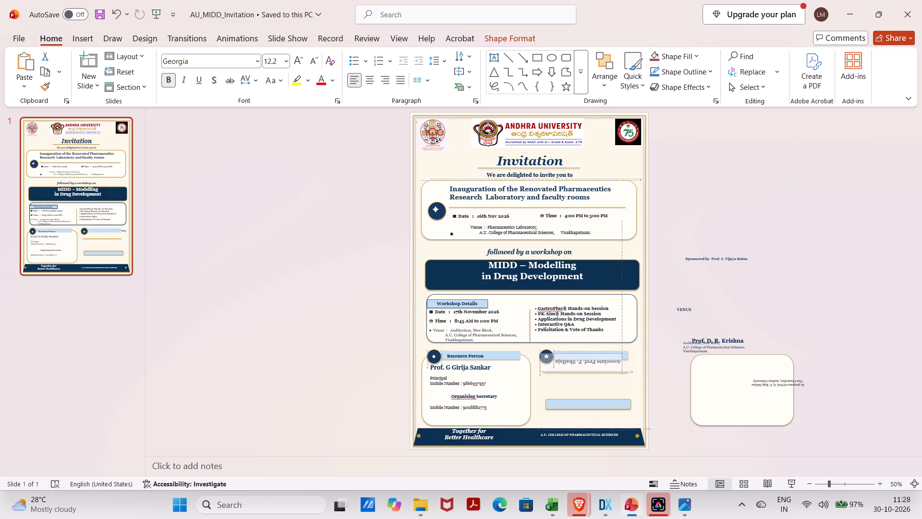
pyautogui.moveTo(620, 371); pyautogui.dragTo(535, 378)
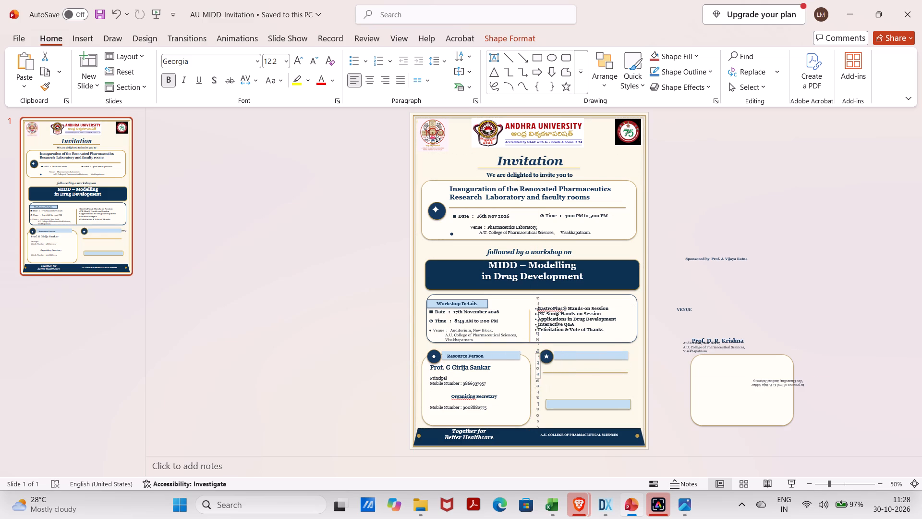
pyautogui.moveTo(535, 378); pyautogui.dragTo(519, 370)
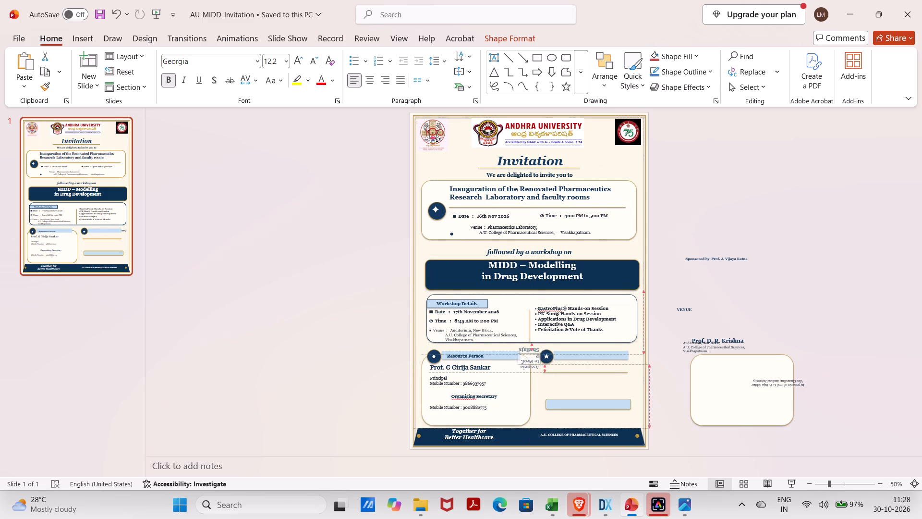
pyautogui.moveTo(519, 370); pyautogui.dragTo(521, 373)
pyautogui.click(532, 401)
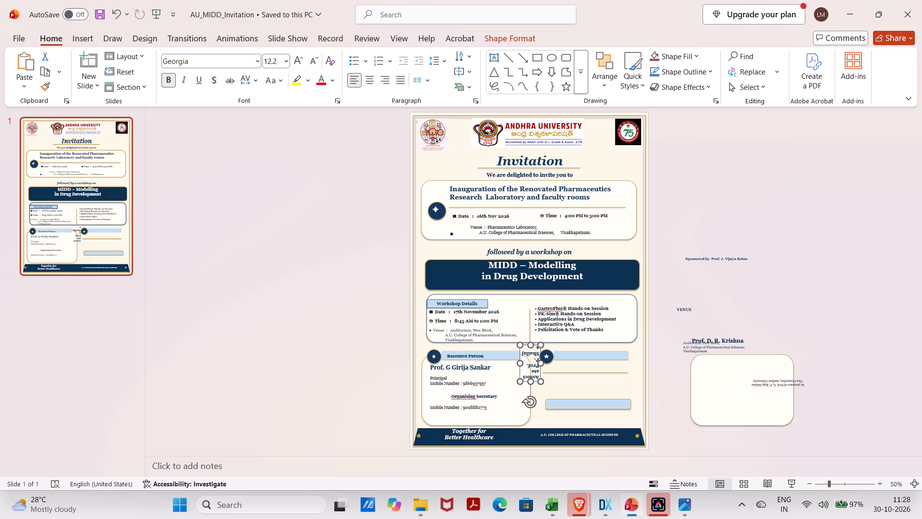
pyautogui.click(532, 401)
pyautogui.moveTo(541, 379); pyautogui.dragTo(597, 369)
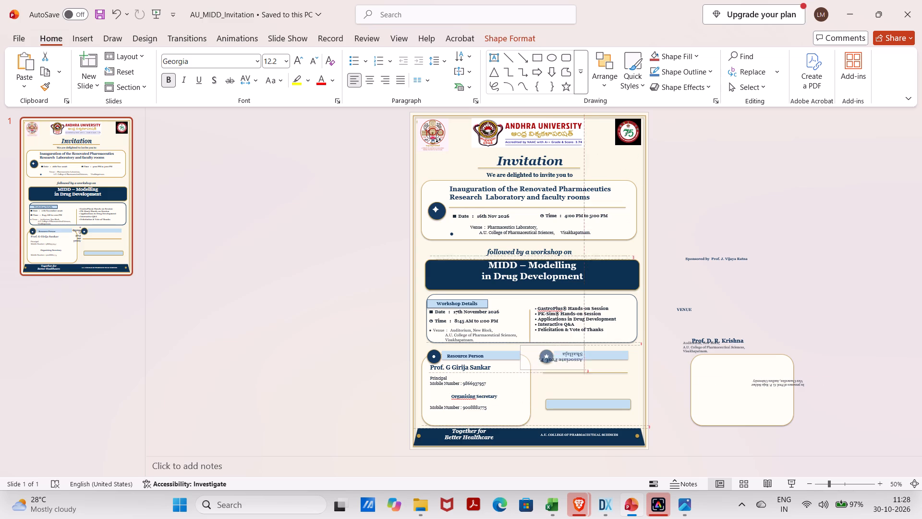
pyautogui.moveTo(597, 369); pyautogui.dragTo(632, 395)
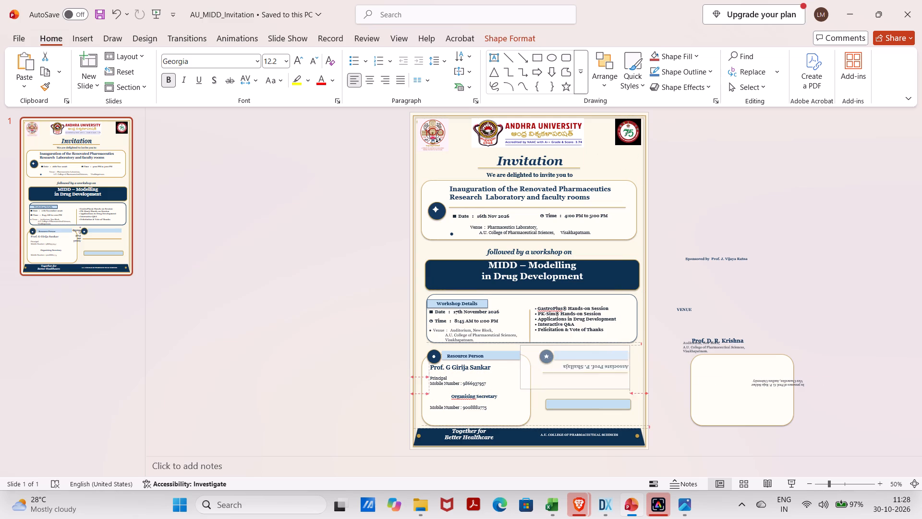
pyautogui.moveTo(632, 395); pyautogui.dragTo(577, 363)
# Delete the associate professor's name text box.
pyautogui.rightClick(577, 363)
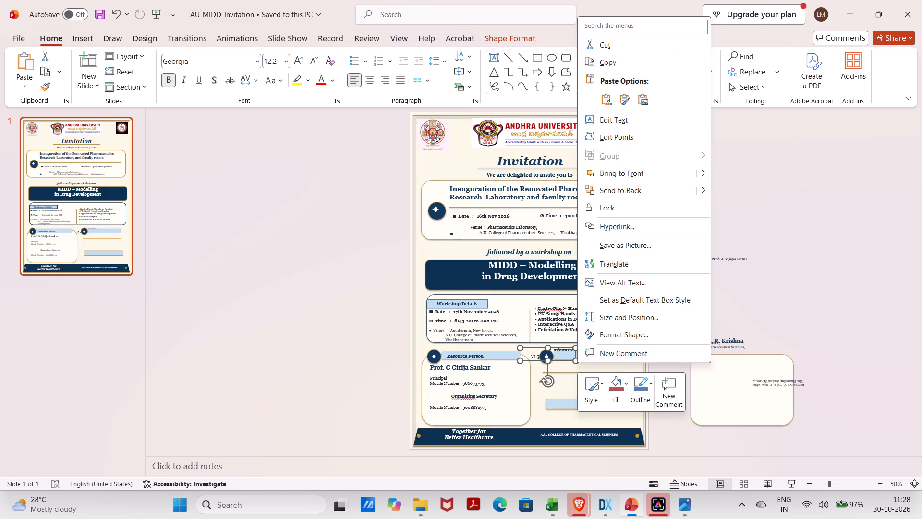
pyautogui.press('BackSpace')
pyautogui.click(521, 359)
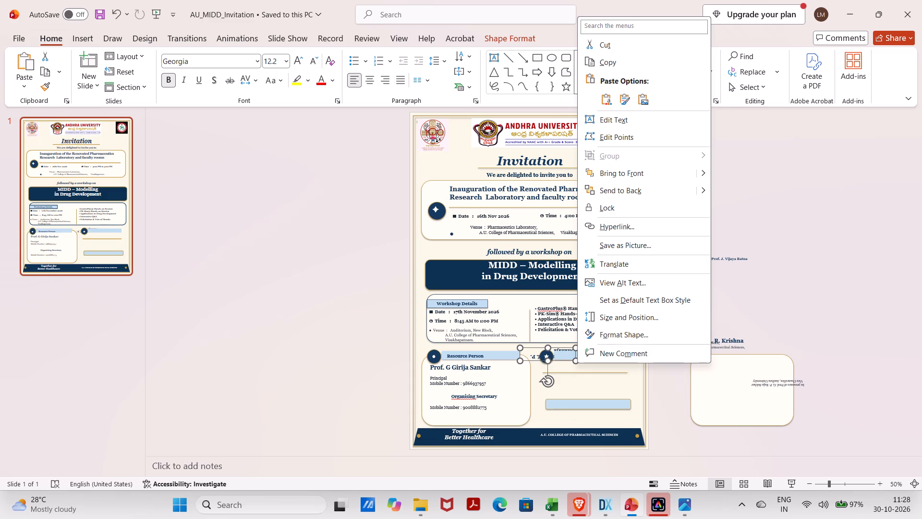
pyautogui.press('BackSpace')
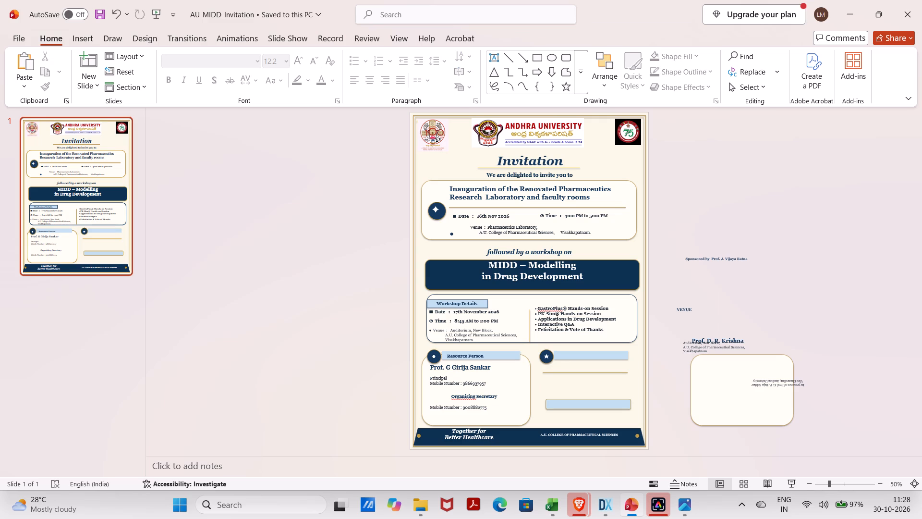
# Move the blank rounded panel back behind the star-icon section and resize it to fit beside the Resource Person panel, above the footer.
pyautogui.moveTo(743, 408); pyautogui.dragTo(639, 419)
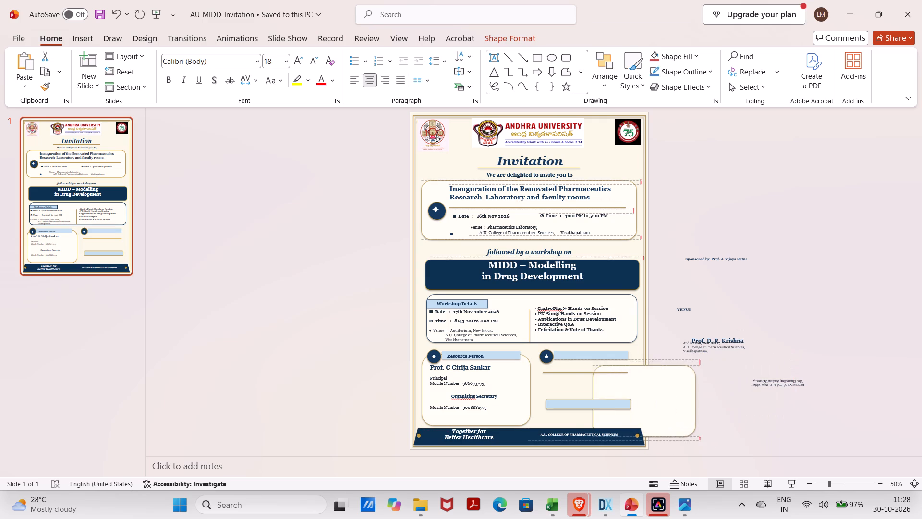
pyautogui.moveTo(639, 419); pyautogui.dragTo(594, 410)
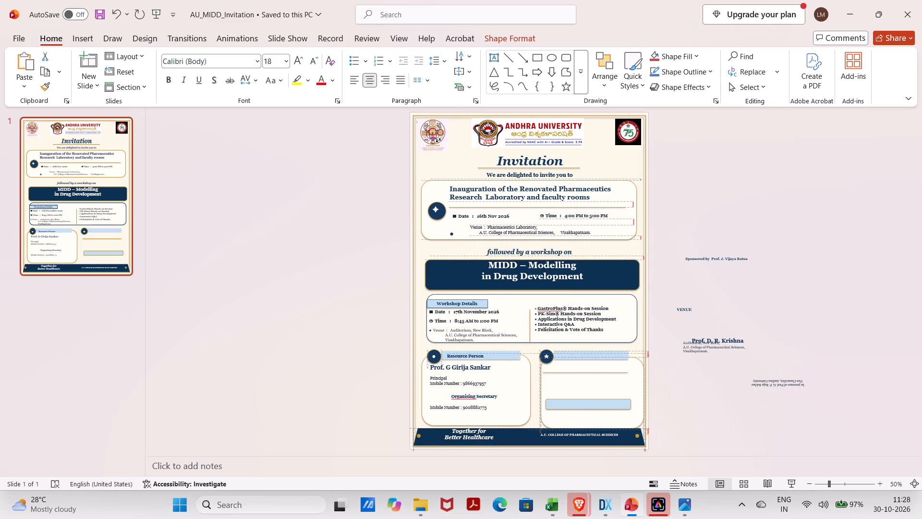
pyautogui.moveTo(594, 410); pyautogui.dragTo(589, 408)
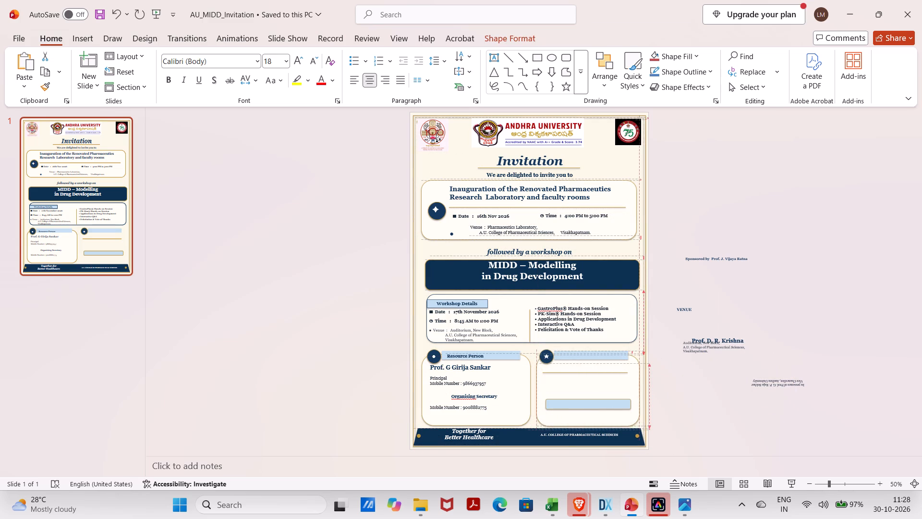
pyautogui.moveTo(589, 408); pyautogui.dragTo(591, 410)
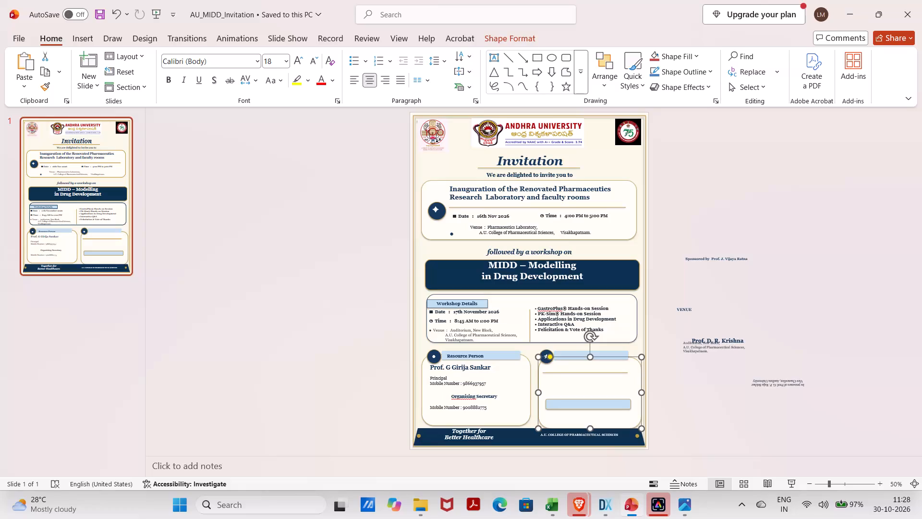
pyautogui.click(534, 357)
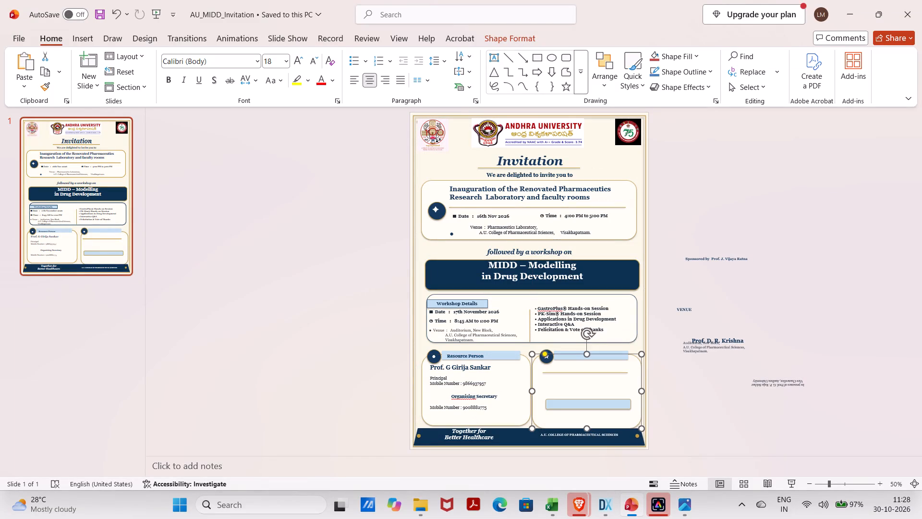
pyautogui.moveTo(534, 390); pyautogui.dragTo(534, 380)
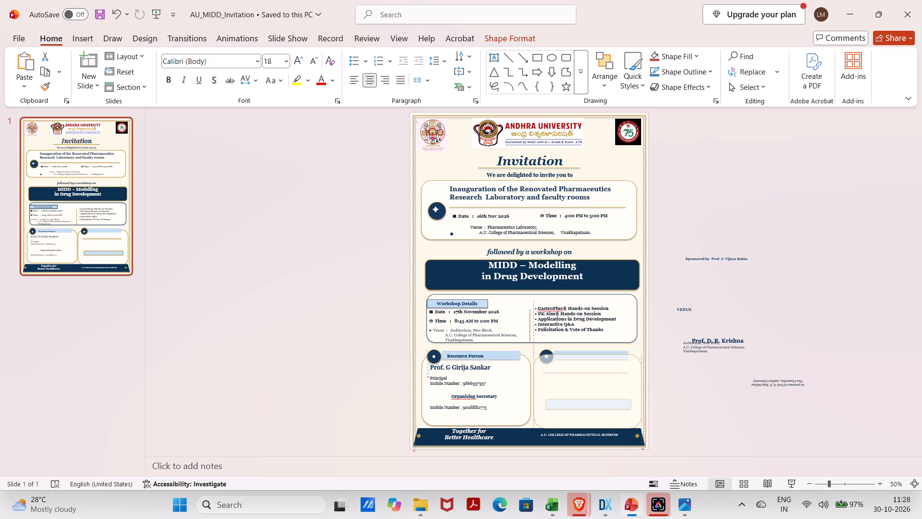
pyautogui.moveTo(534, 380); pyautogui.dragTo(533, 380)
pyautogui.click(553, 387)
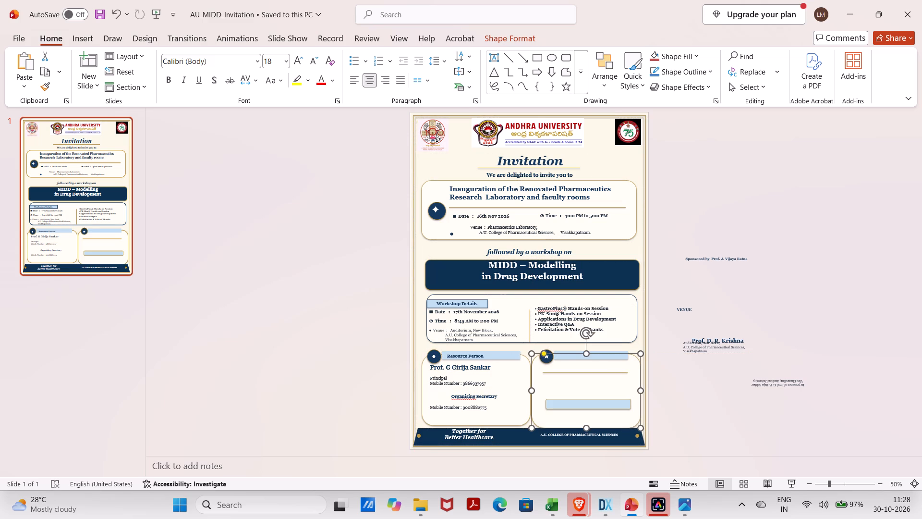
pyautogui.click(679, 405)
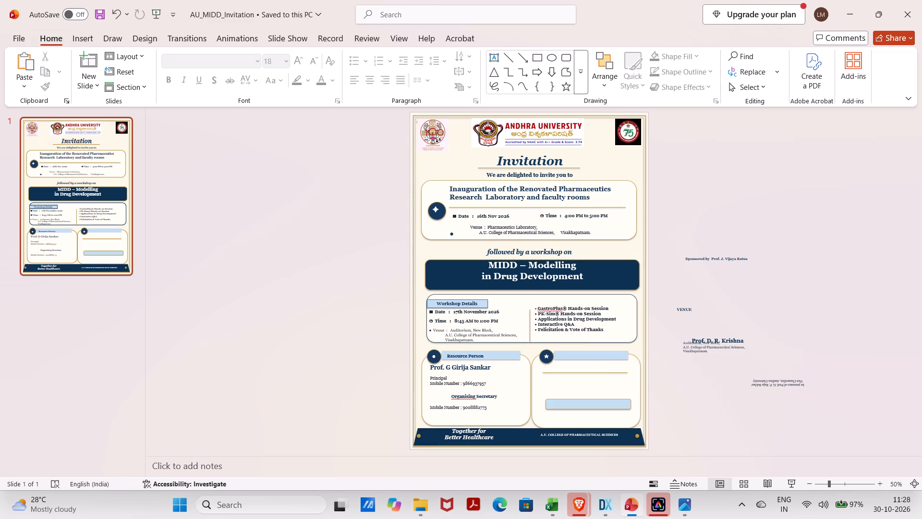
pyautogui.click(639, 420)
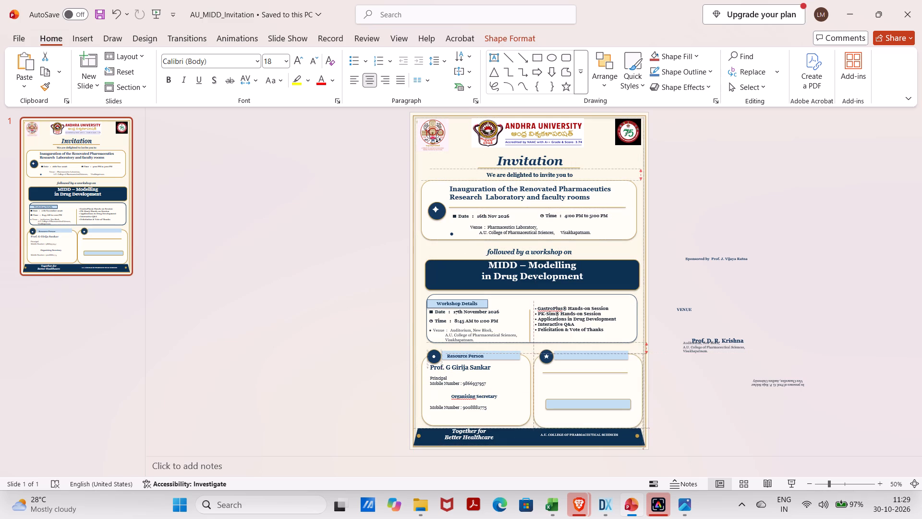
pyautogui.moveTo(643, 427); pyautogui.dragTo(640, 422)
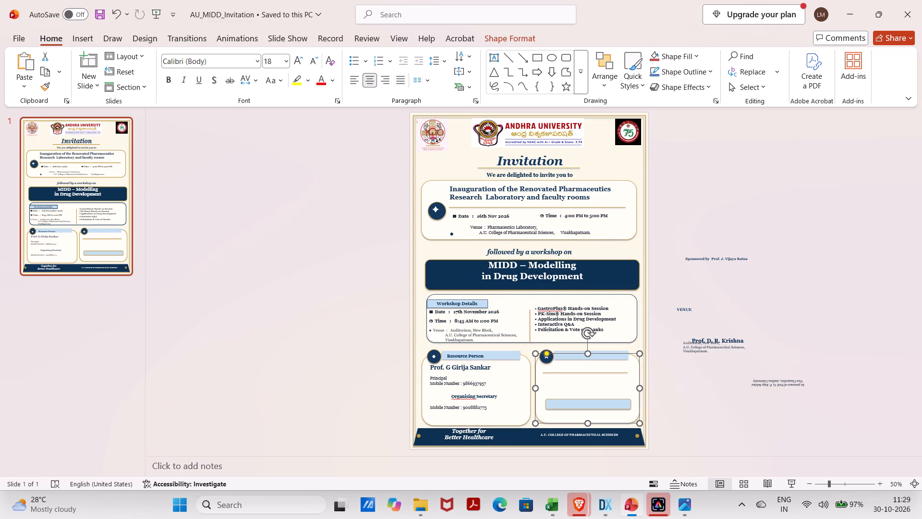
pyautogui.click(638, 423)
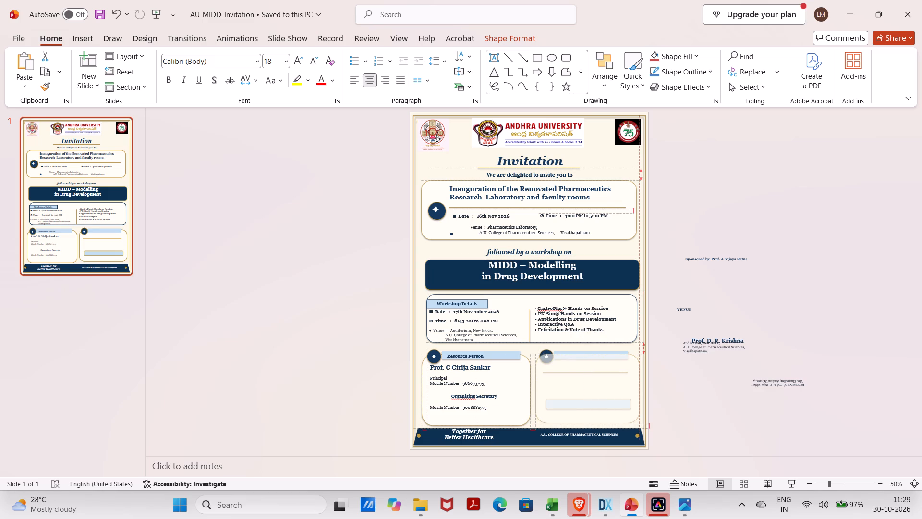
pyautogui.click(692, 423)
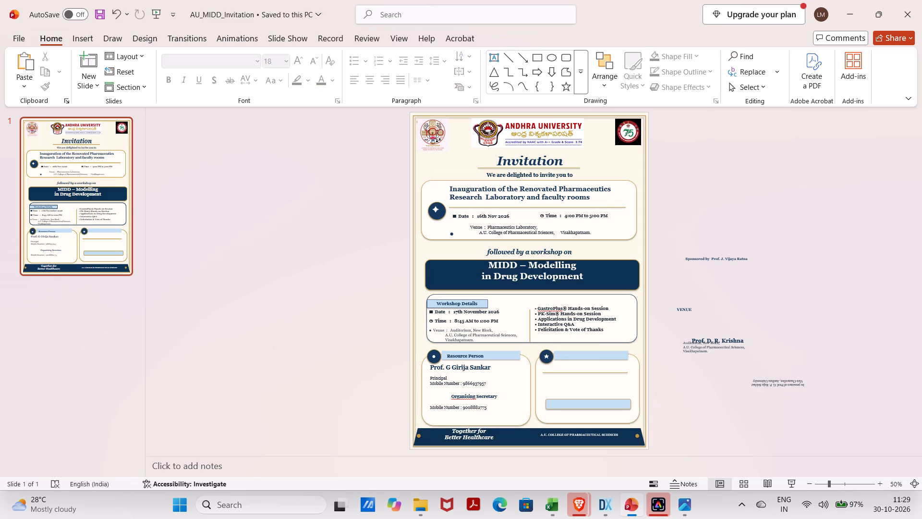
# Copy the Principal and mobile number text box into the star-icon section, widened so the number stays on one line above the lower blue bar.
pyautogui.click(497, 373)
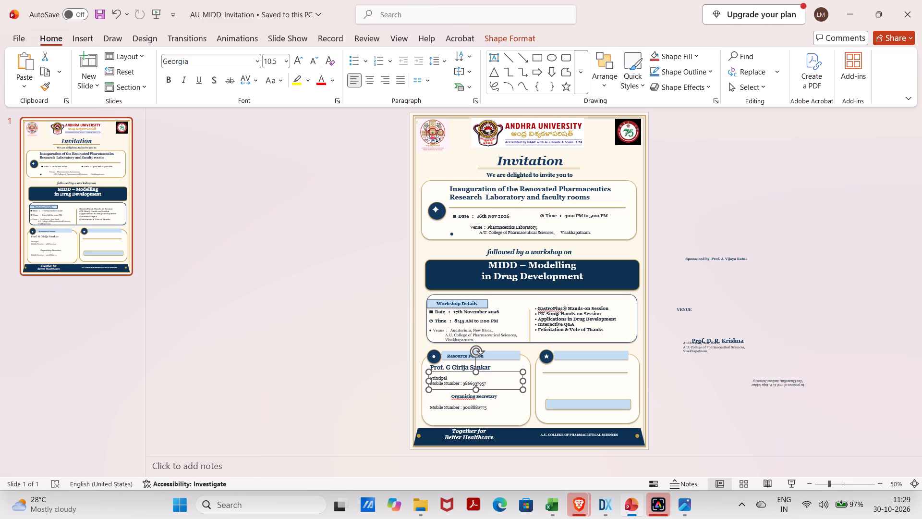
pyautogui.hotkey('ctrl', 'c')
pyautogui.click(571, 380)
pyautogui.hotkey('ctrl', 'v')
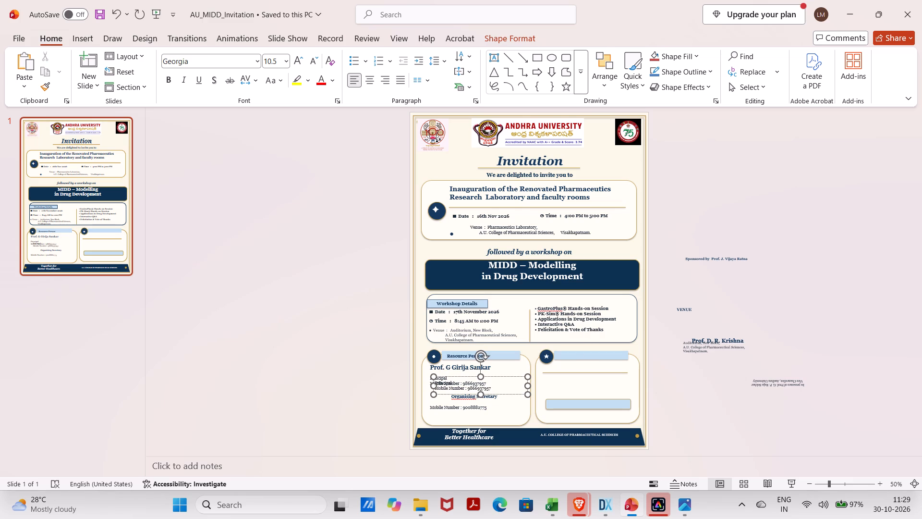
pyautogui.click(571, 380)
pyautogui.click(571, 380)
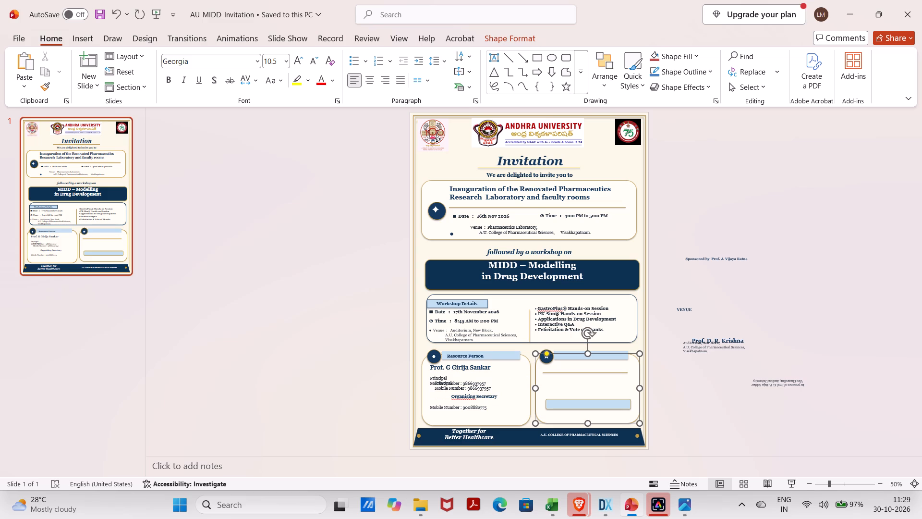
pyautogui.hotkey('ctrl', 'v')
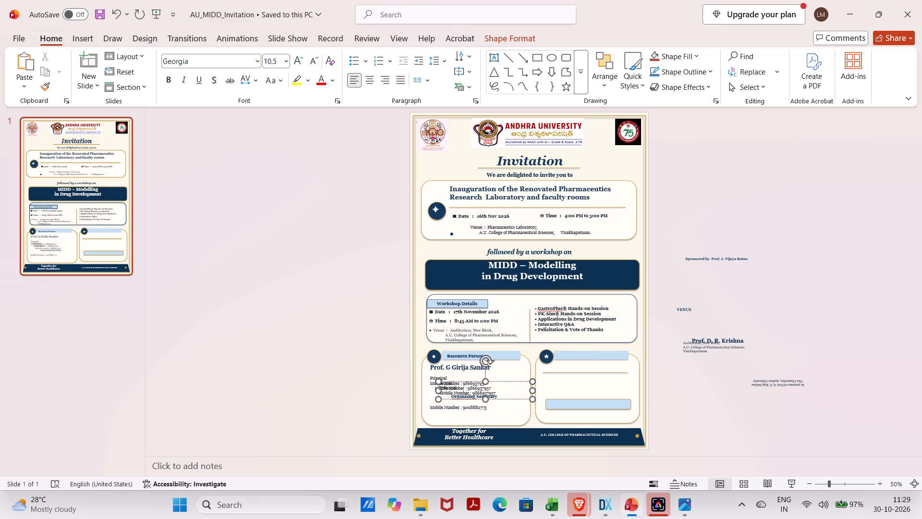
pyautogui.moveTo(532, 389); pyautogui.dragTo(603, 383)
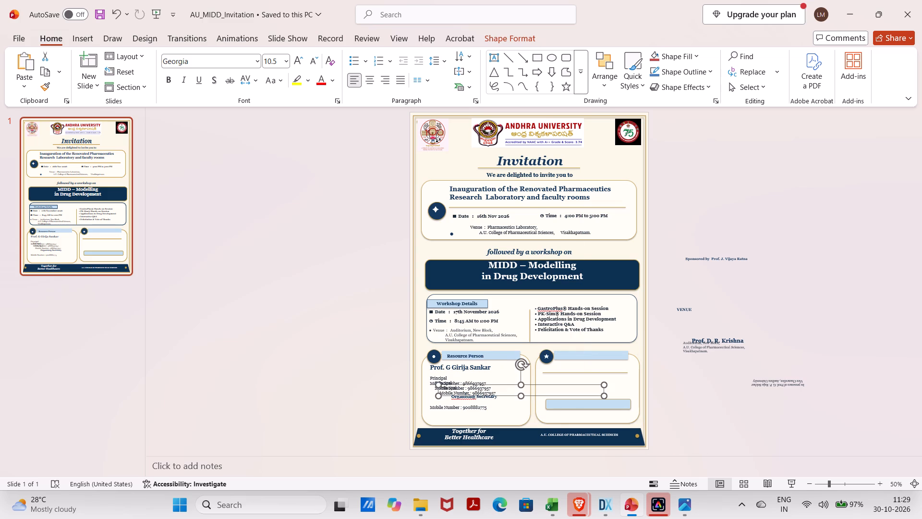
pyautogui.moveTo(437, 383); pyautogui.dragTo(498, 382)
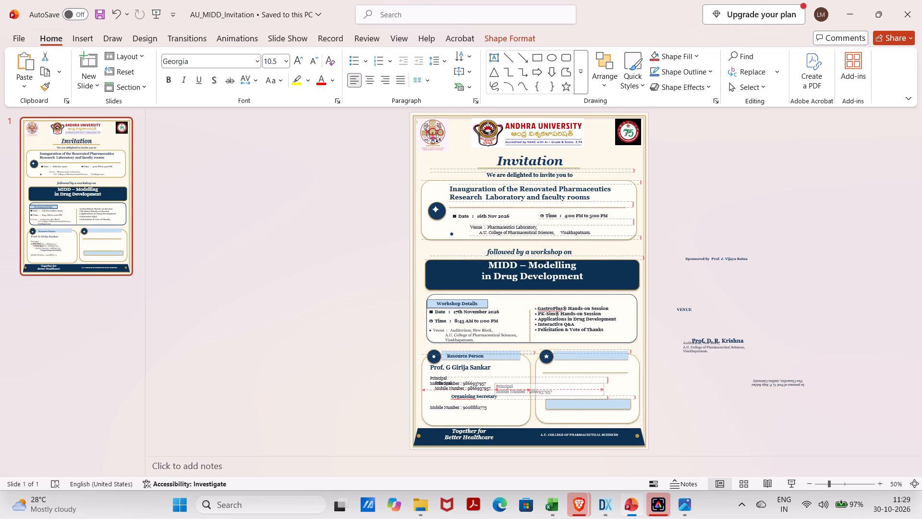
pyautogui.moveTo(498, 382); pyautogui.dragTo(547, 380)
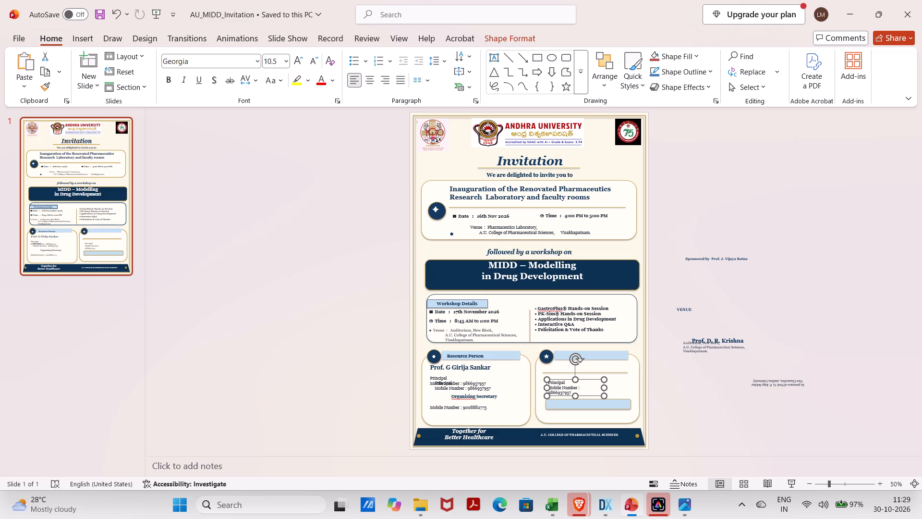
pyautogui.moveTo(601, 388); pyautogui.dragTo(611, 386)
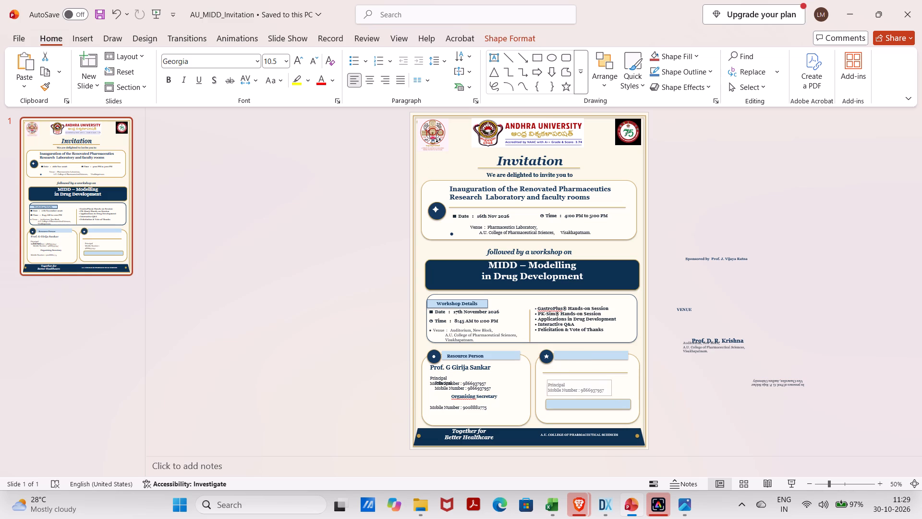
pyautogui.moveTo(611, 386); pyautogui.dragTo(616, 384)
# Delete the surplus copy of the Principal and mobile number text box overlapping the original in the Resource Person section.
pyautogui.click(482, 381)
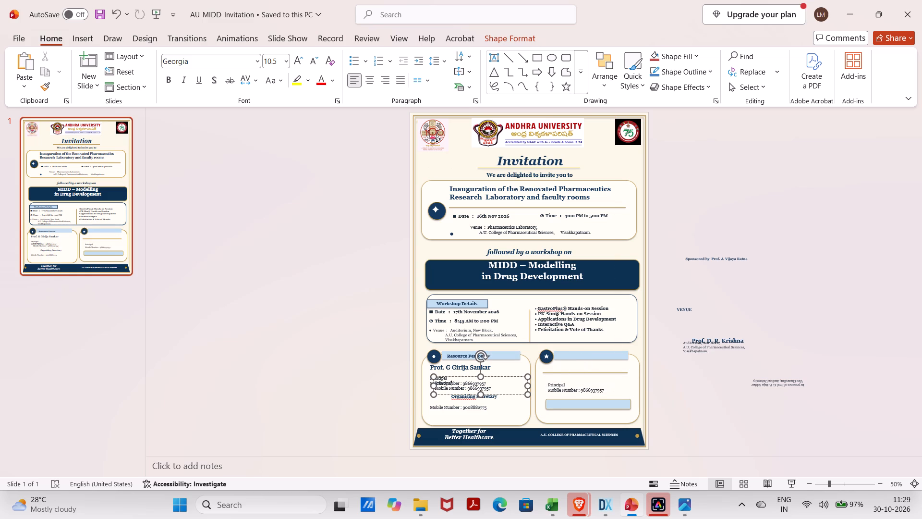
pyautogui.press('BackSpace')
pyautogui.press('BackSpace')
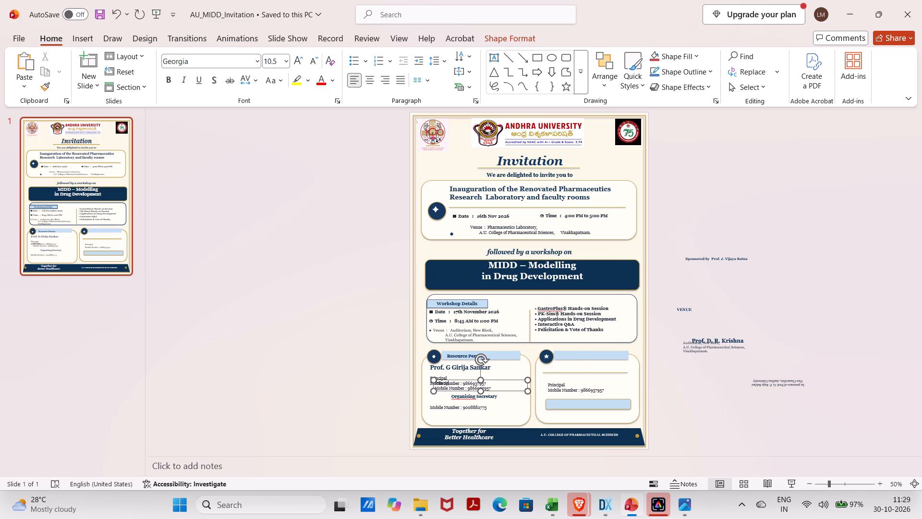
pyautogui.click(527, 379)
pyautogui.press('BackSpace')
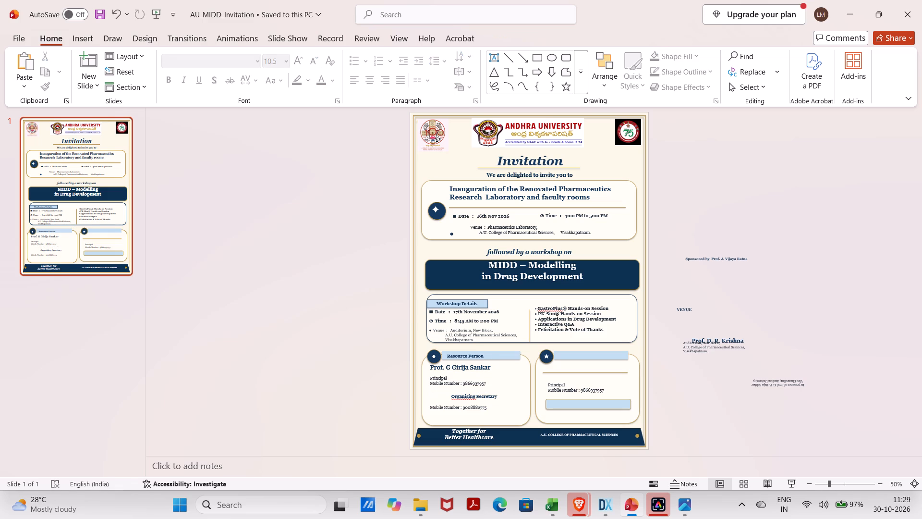
# Move the professor's name text box from the Resource Person section into the star-icon section, just above the Principal and mobile number text.
pyautogui.click(492, 366)
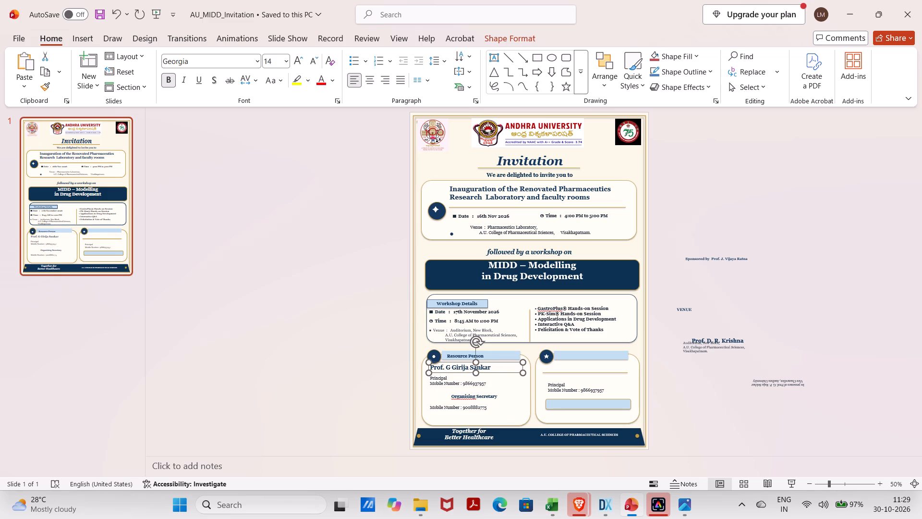
pyautogui.moveTo(429, 365); pyautogui.dragTo(473, 371)
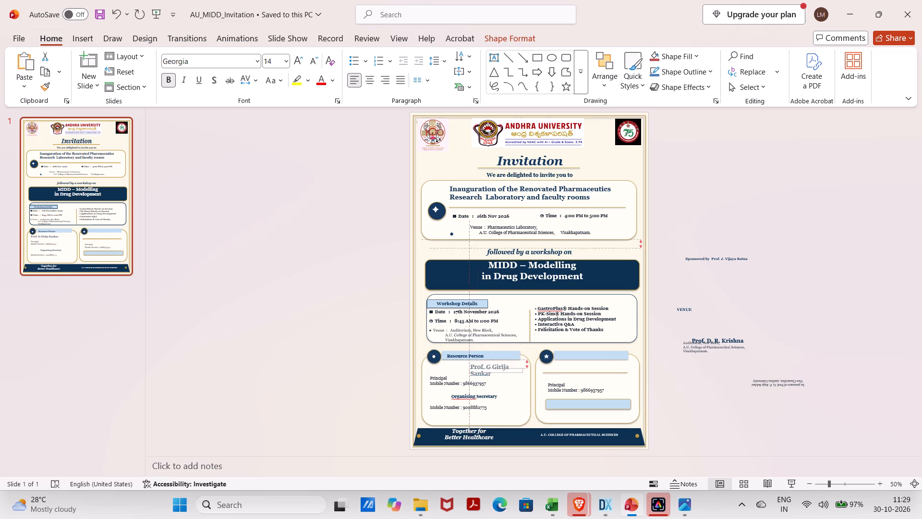
pyautogui.moveTo(473, 371); pyautogui.dragTo(618, 380)
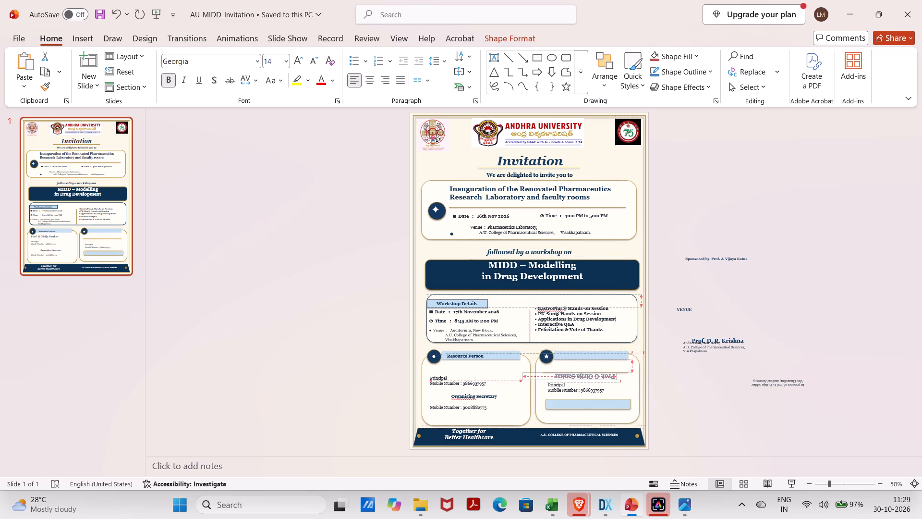
pyautogui.moveTo(618, 380); pyautogui.dragTo(624, 374)
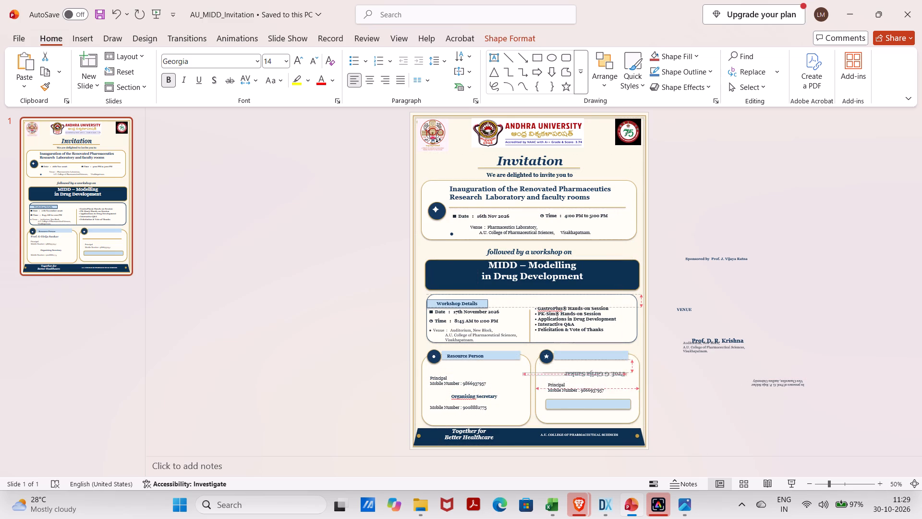
pyautogui.moveTo(624, 374); pyautogui.dragTo(608, 367)
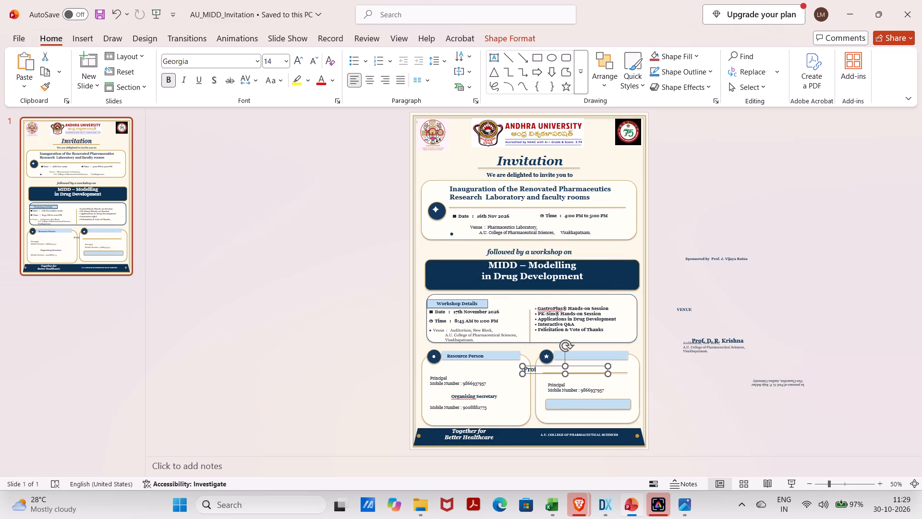
pyautogui.moveTo(609, 374); pyautogui.dragTo(637, 384)
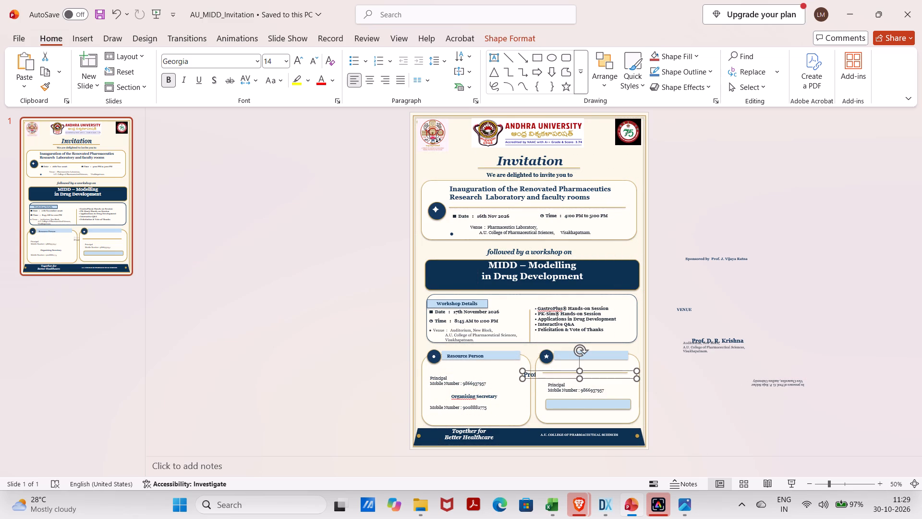
pyautogui.doubleClick(525, 371)
pyautogui.moveTo(525, 371); pyautogui.dragTo(567, 382)
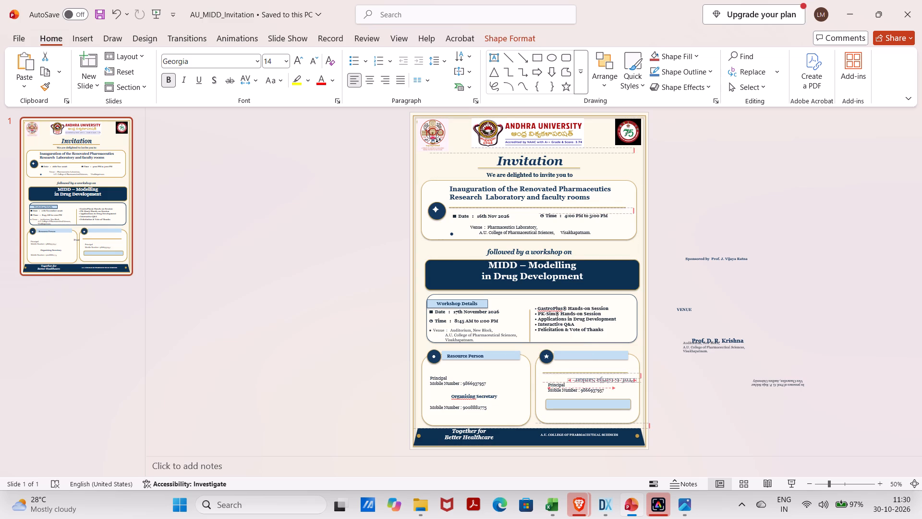
pyautogui.moveTo(567, 382); pyautogui.dragTo(562, 373)
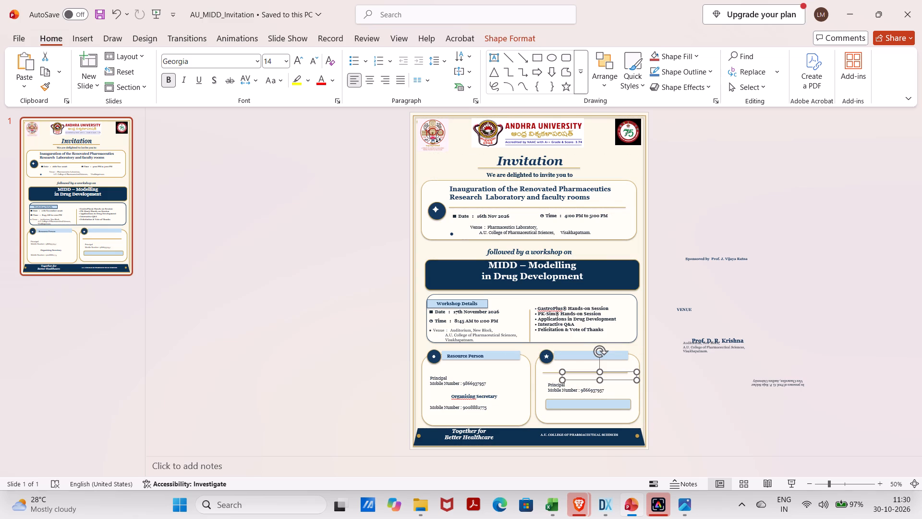
pyautogui.click(599, 382)
pyautogui.click(673, 387)
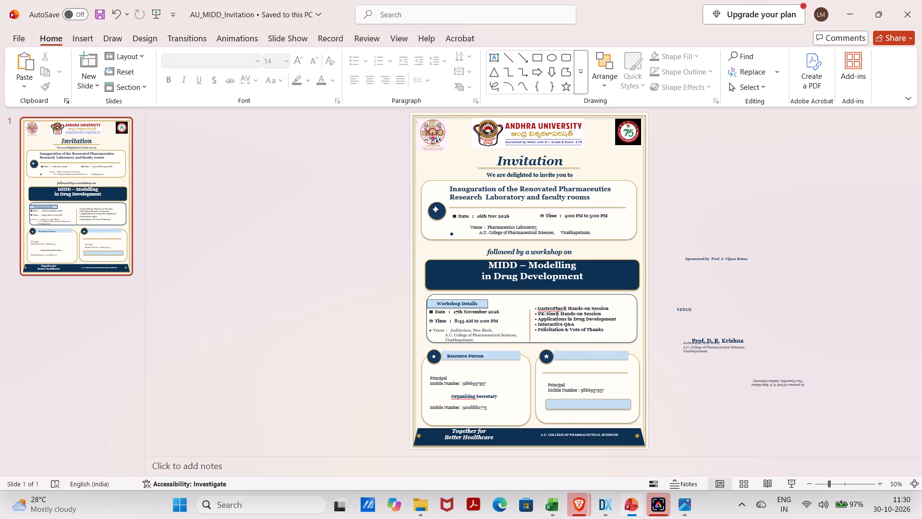
# Pull the rounded panel clear of the star-icon section's text and delete the divider line beside the professor's name.
pyautogui.click(617, 378)
pyautogui.click(596, 375)
pyautogui.click(596, 375)
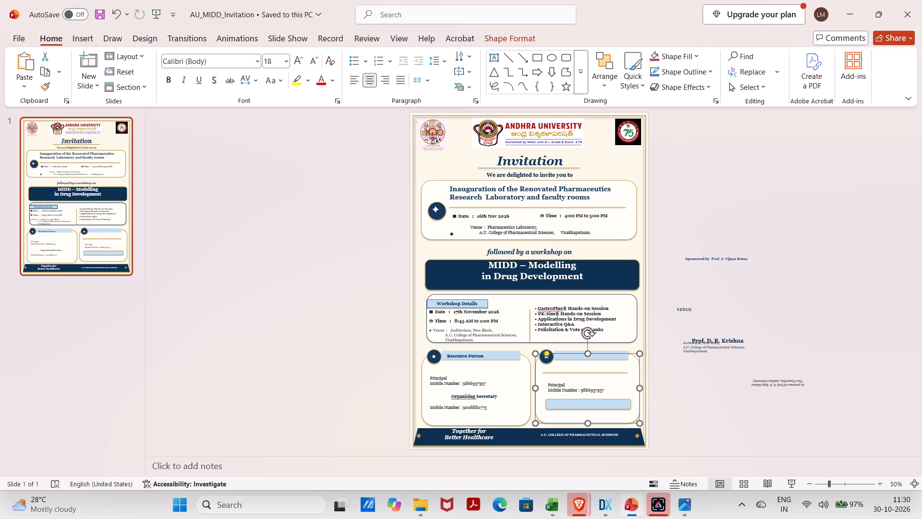
pyautogui.moveTo(596, 375); pyautogui.dragTo(656, 388)
pyautogui.moveTo(642, 388); pyautogui.dragTo(622, 420)
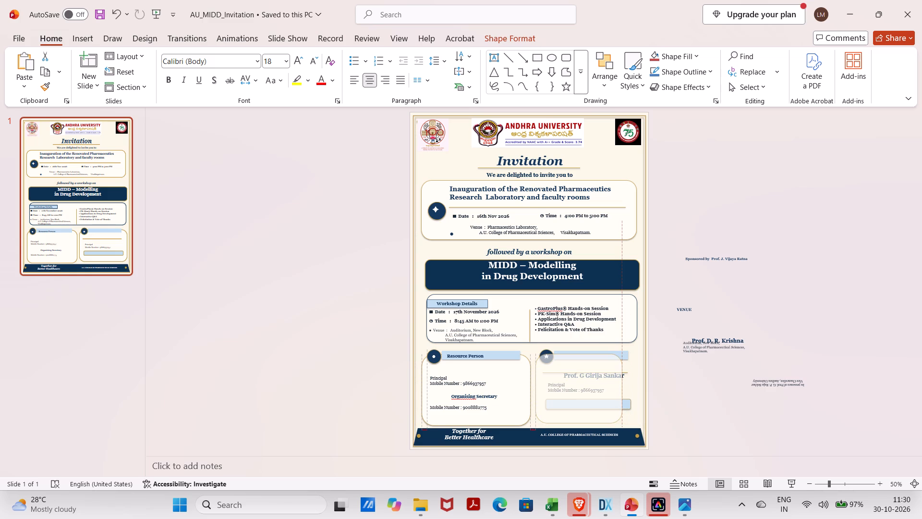
pyautogui.moveTo(622, 420); pyautogui.dragTo(495, 436)
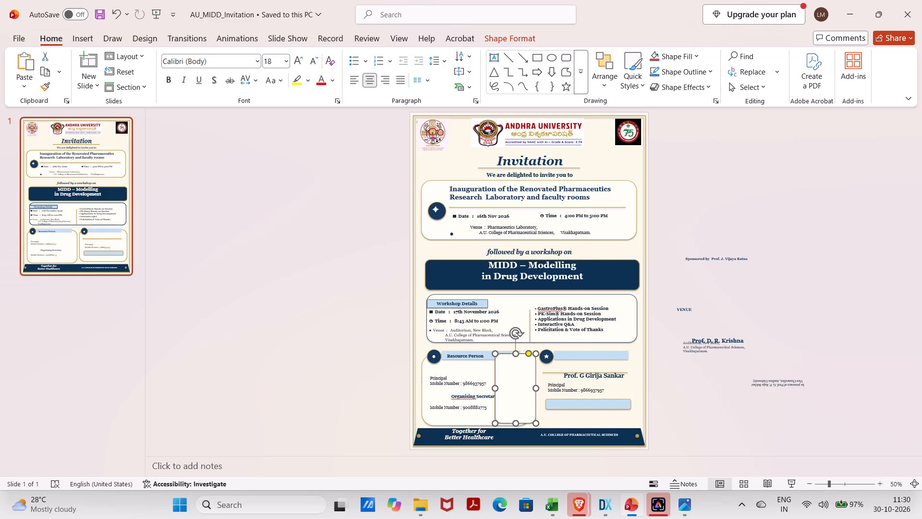
pyautogui.click(557, 375)
pyautogui.press('BackSpace')
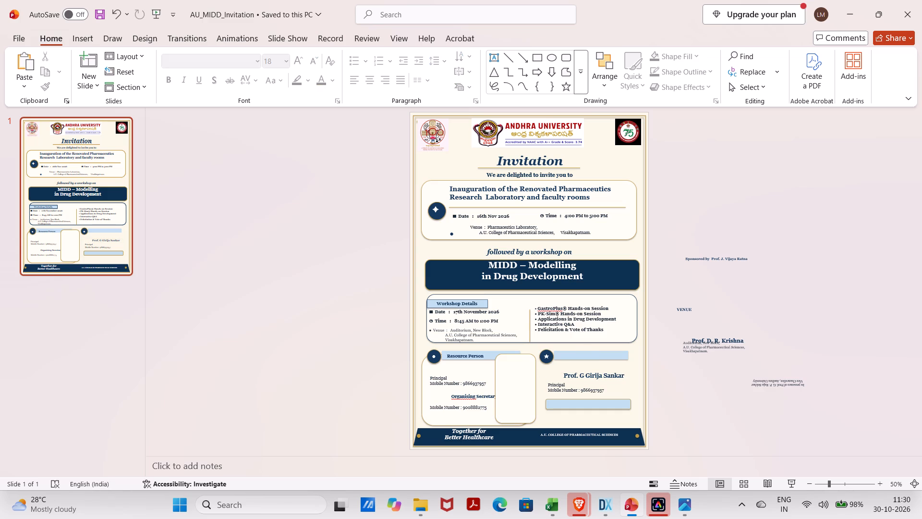
# Stretch the narrowed rounded panel back across the star-icon section so it frames both blue bars.
pyautogui.click(429, 374)
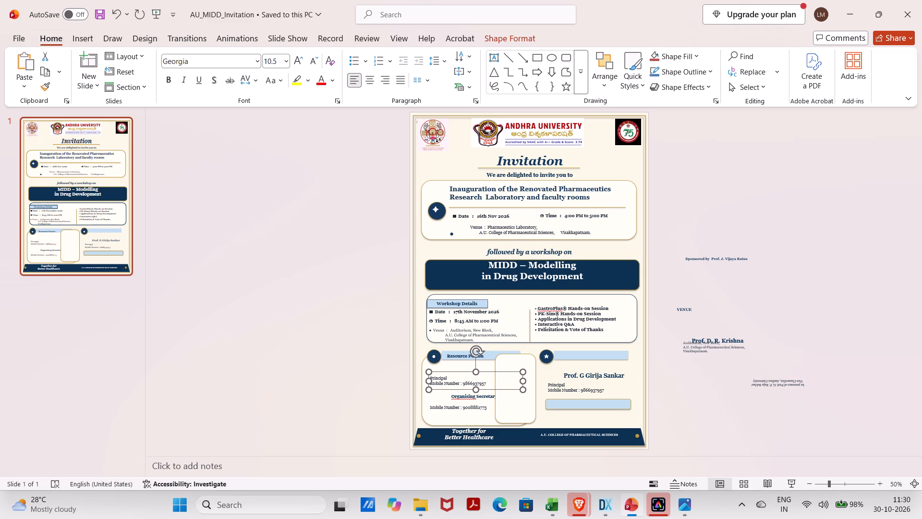
pyautogui.click(533, 385)
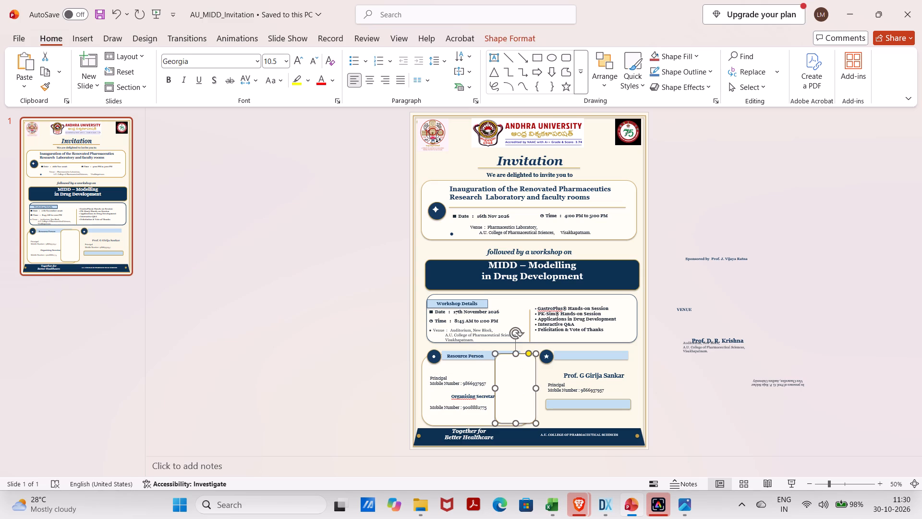
pyautogui.moveTo(495, 390); pyautogui.dragTo(643, 403)
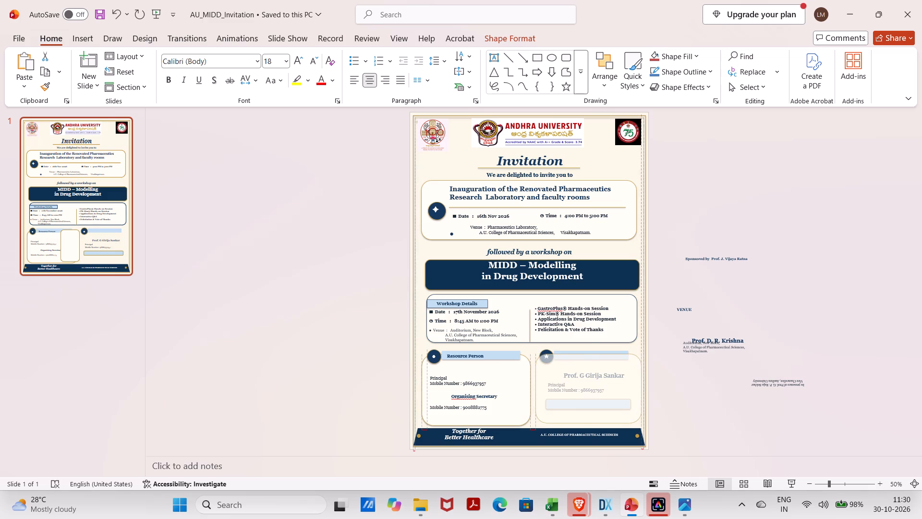
pyautogui.moveTo(643, 403); pyautogui.dragTo(643, 403)
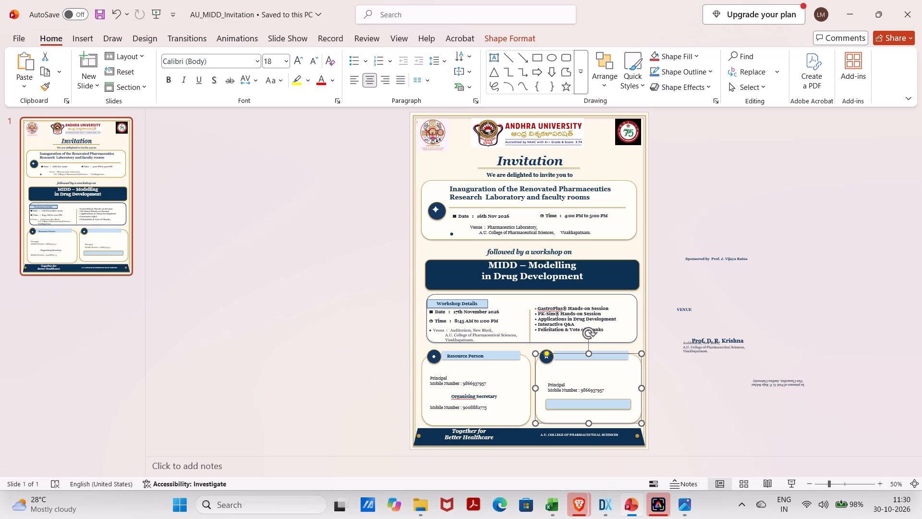
# Insert a new text box reading "PROF." in the star-icon section, beside the Principal text.
pyautogui.click(85, 37)
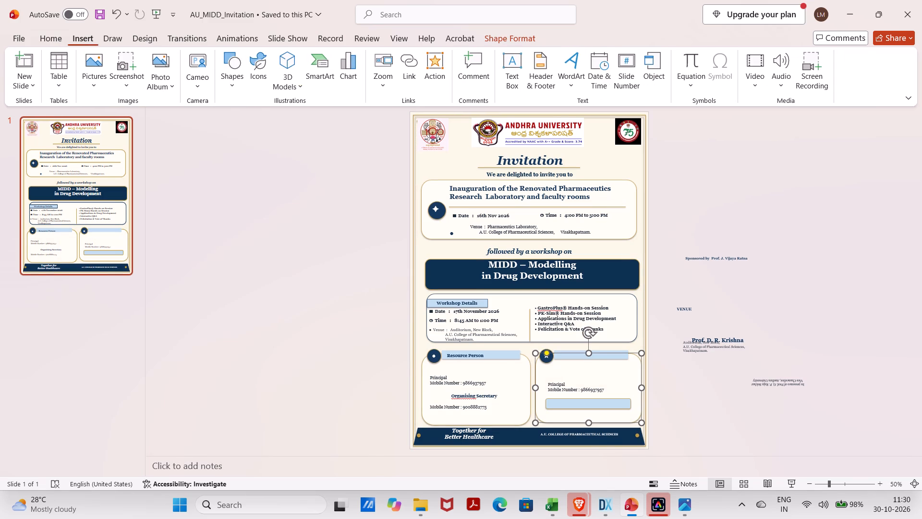
pyautogui.click(509, 74)
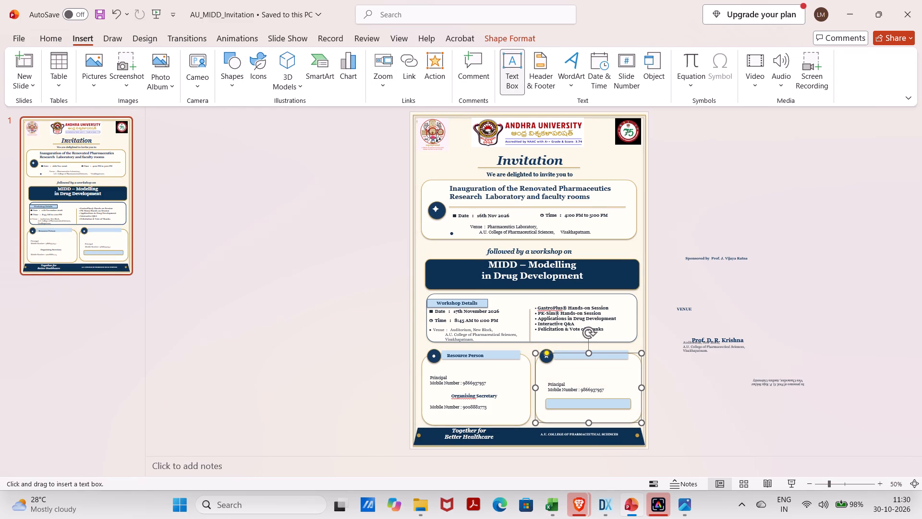
pyautogui.click(577, 377)
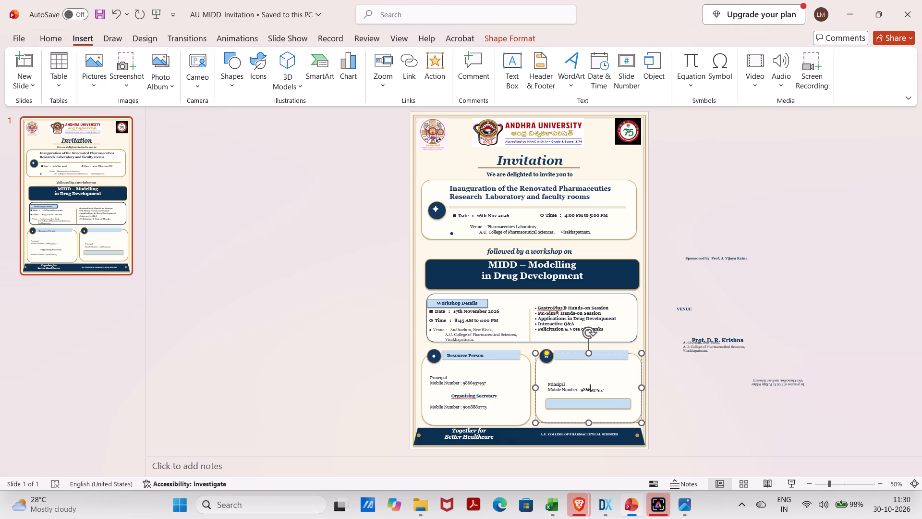
pyautogui.press('r')
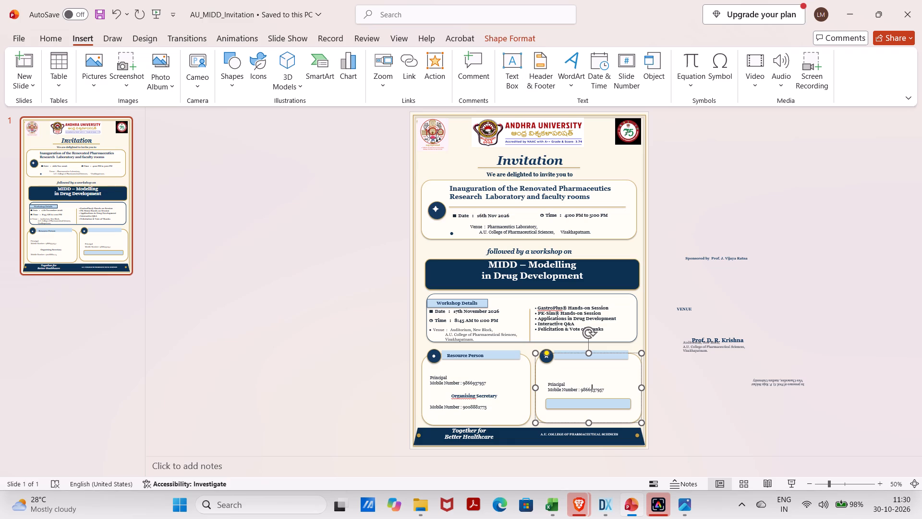
pyautogui.click(582, 373)
pyautogui.press('p')
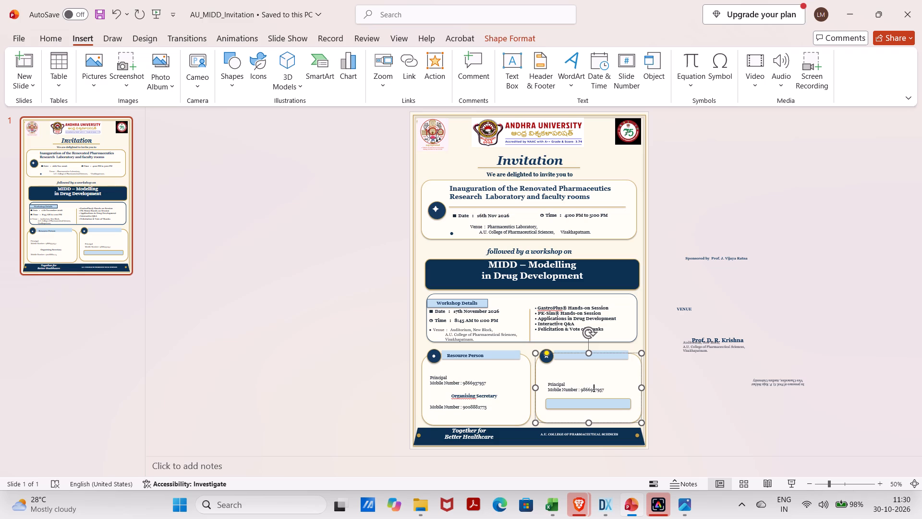
pyautogui.click(509, 69)
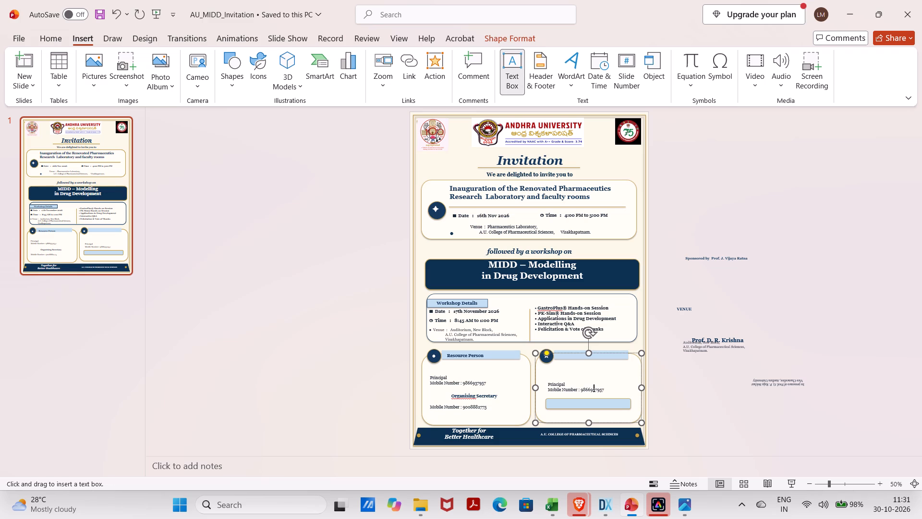
pyautogui.doubleClick(578, 376)
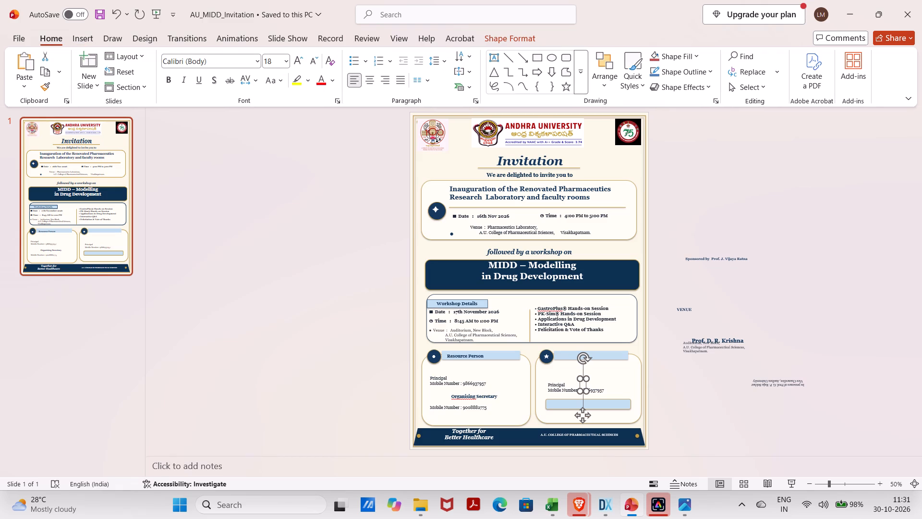
pyautogui.press('p')
pyautogui.write('ROF')
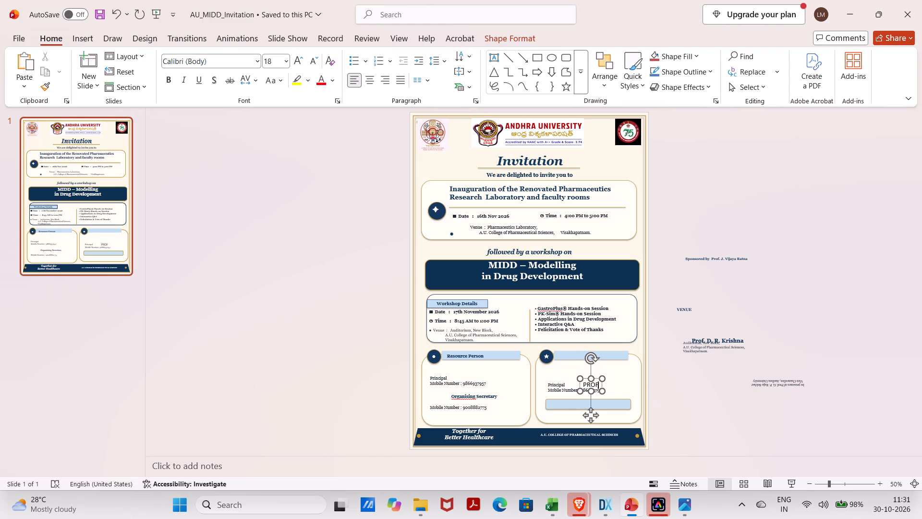
pyautogui.press('.')
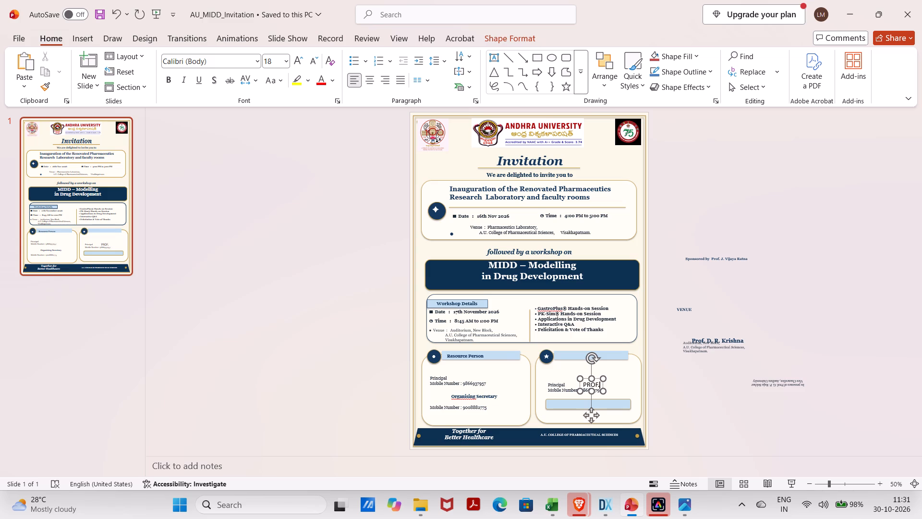
# Delete the Resource Person section's rounded panel and the Principal, mobile number and Organising Secretary text boxes below its heading.
pyautogui.click(493, 391)
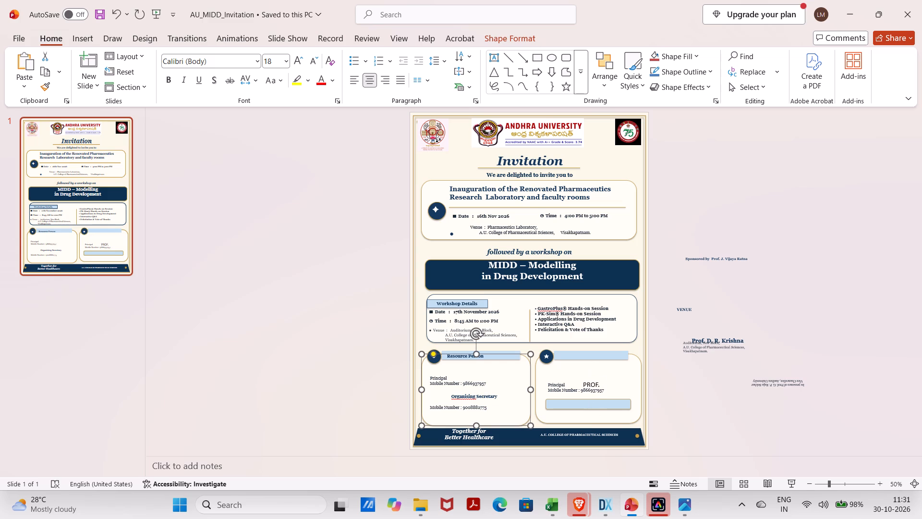
pyautogui.press('BackSpace')
pyautogui.click(493, 391)
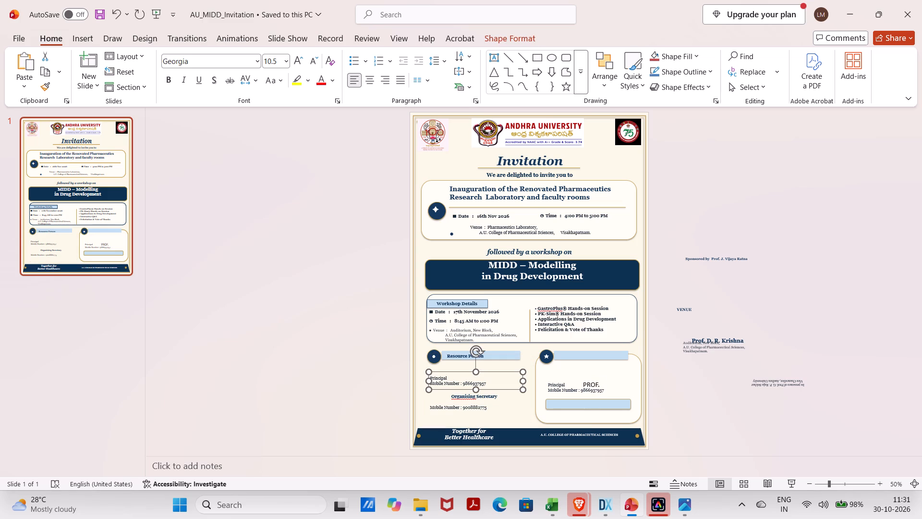
pyautogui.press('BackSpace')
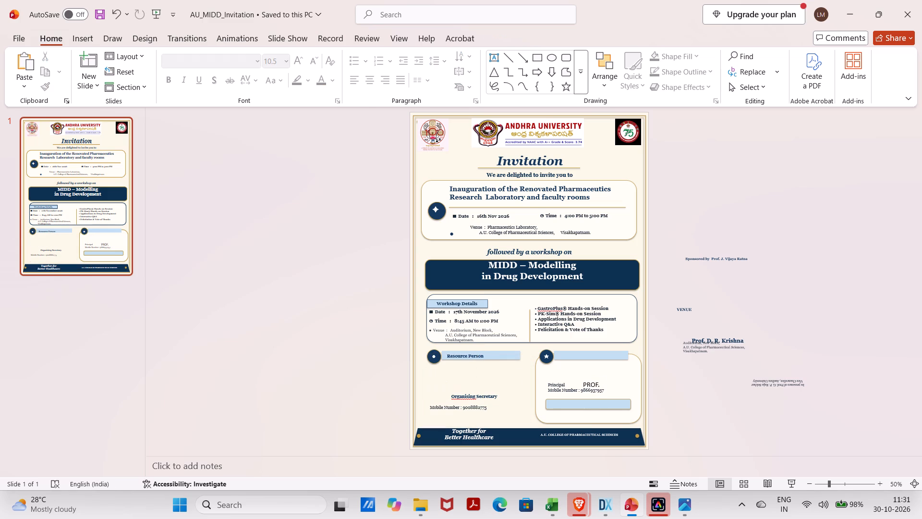
pyautogui.click(491, 399)
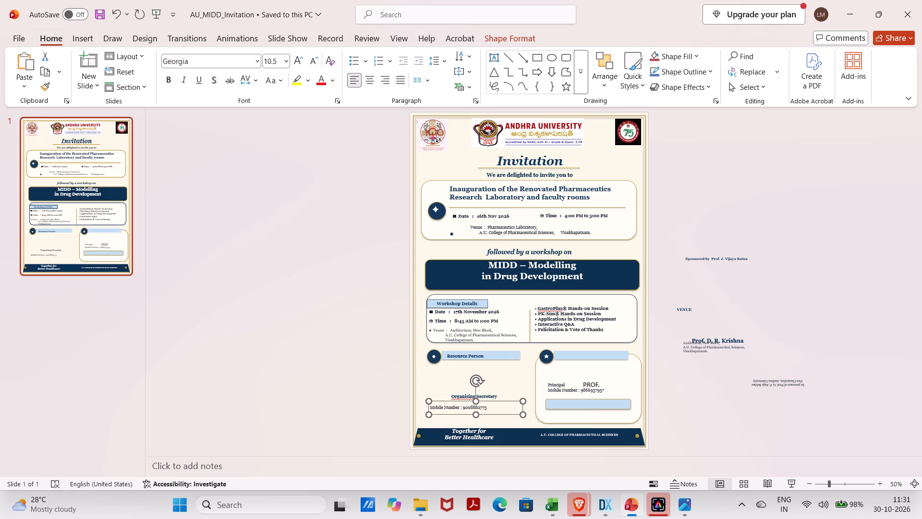
pyautogui.press('BackSpace')
pyautogui.click(490, 397)
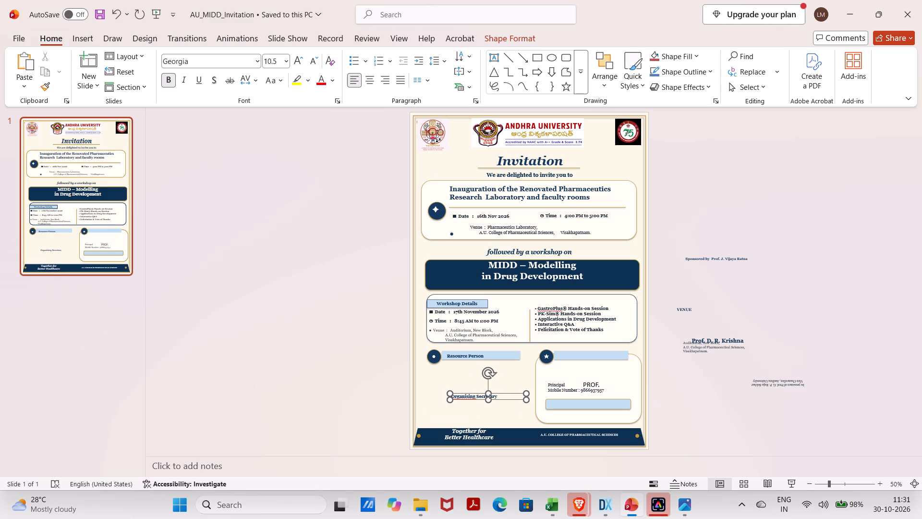
pyautogui.press('BackSpace')
pyautogui.click(527, 392)
pyautogui.press('BackSpace')
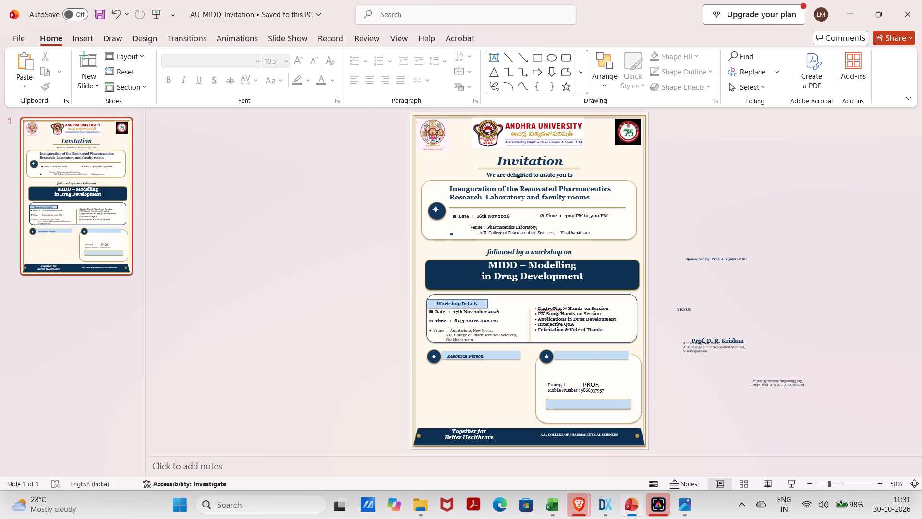
# Delete the star-icon section's rounded panel and the "PROF." text box beside the Principal text.
pyautogui.click(538, 389)
pyautogui.press('BackSpace')
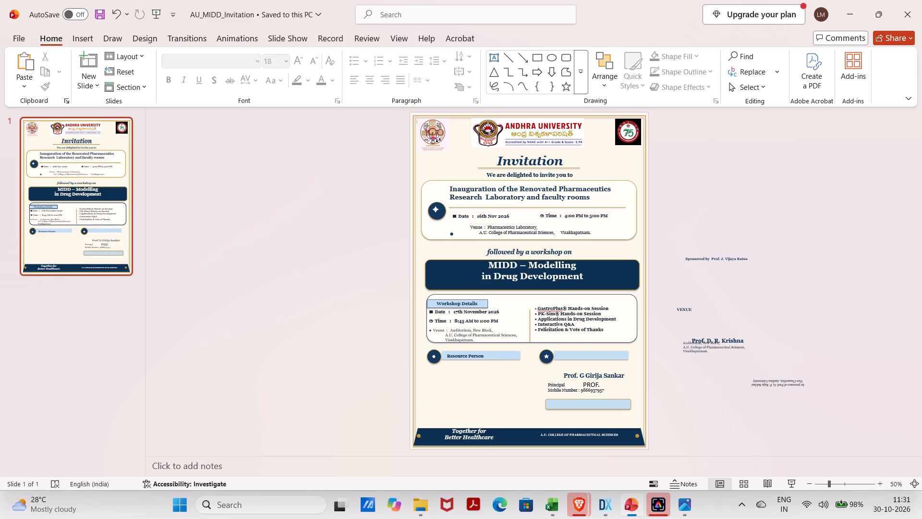
pyautogui.click(587, 381)
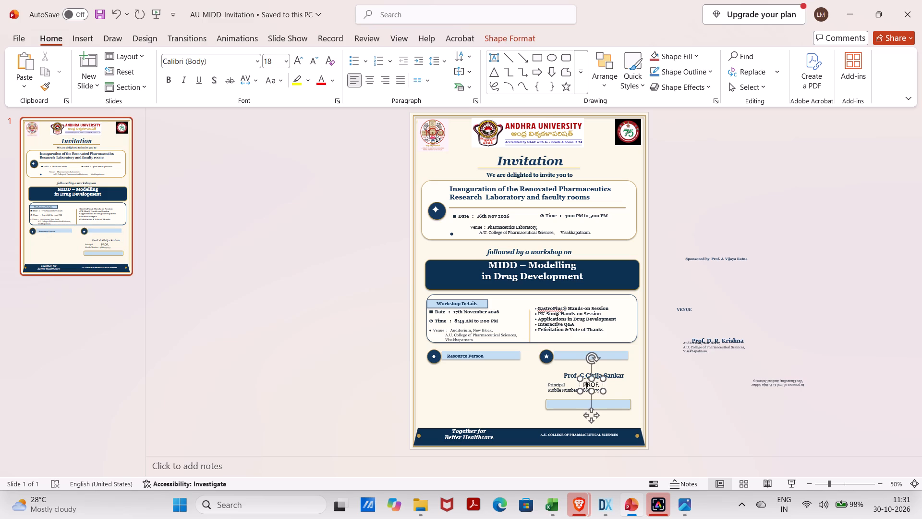
pyautogui.press('BackSpace')
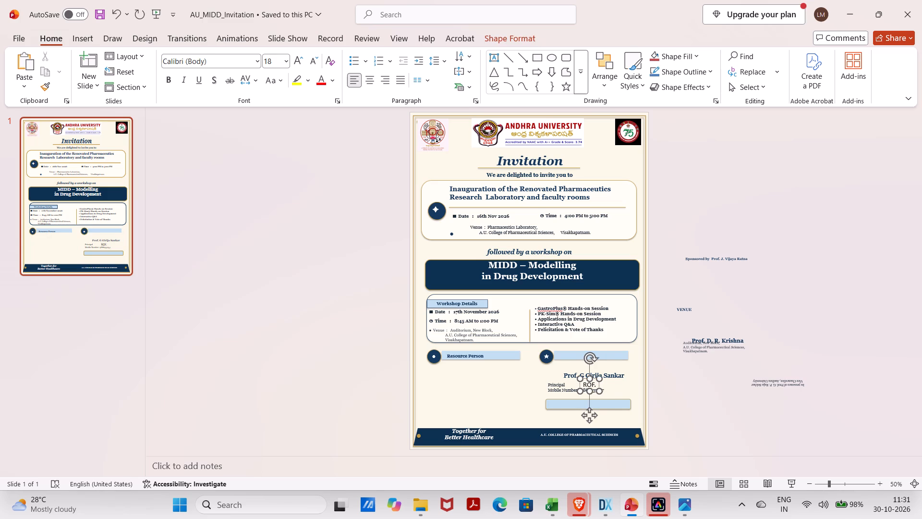
pyautogui.click(582, 380)
pyautogui.press('Delete')
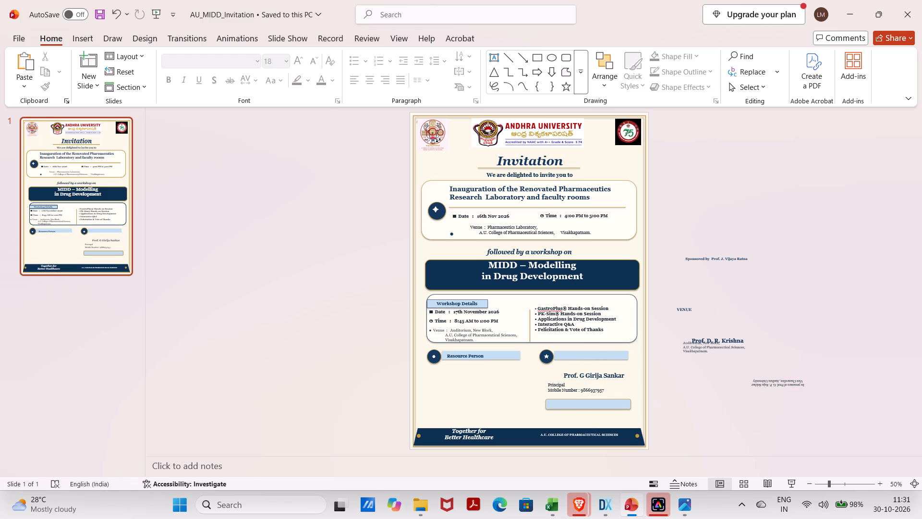
# Reposition the professor's name in the star-icon section so it sits closer above the Principal line.
pyautogui.moveTo(576, 377); pyautogui.dragTo(565, 373)
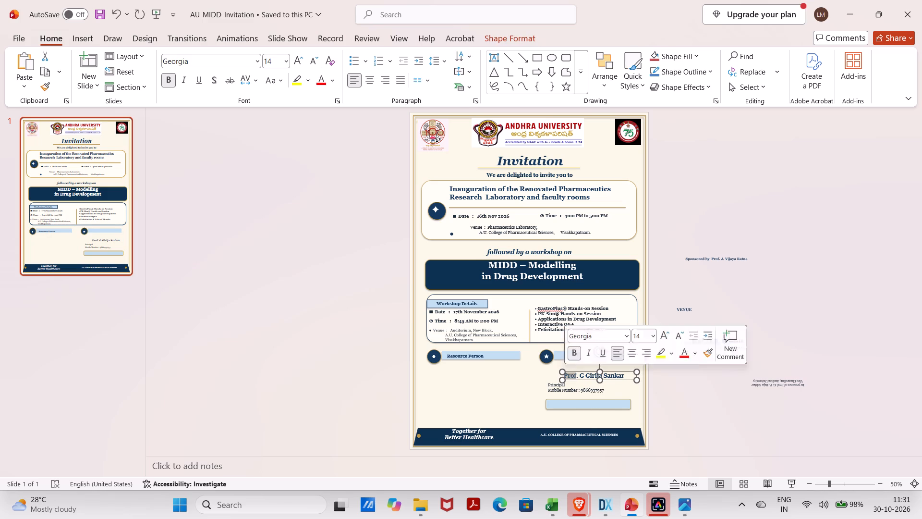
pyautogui.click(678, 405)
pyautogui.click(624, 376)
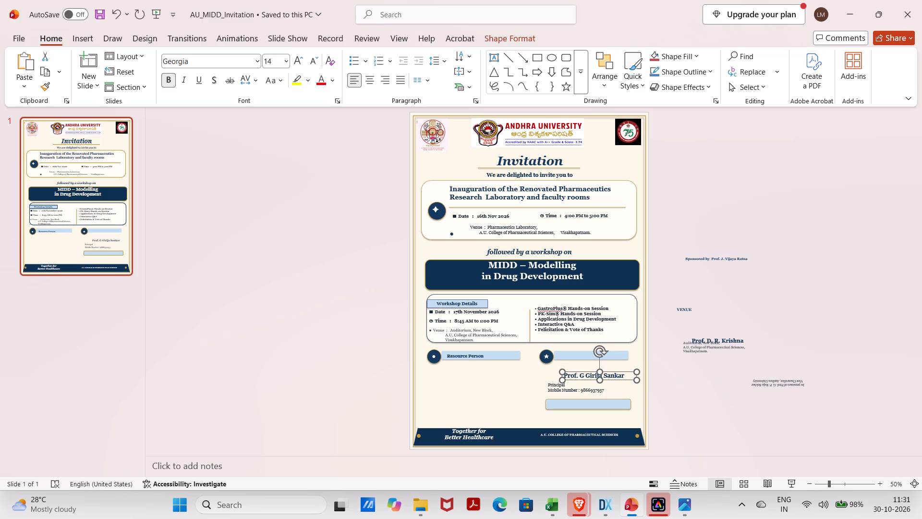
pyautogui.moveTo(564, 372); pyautogui.dragTo(571, 384)
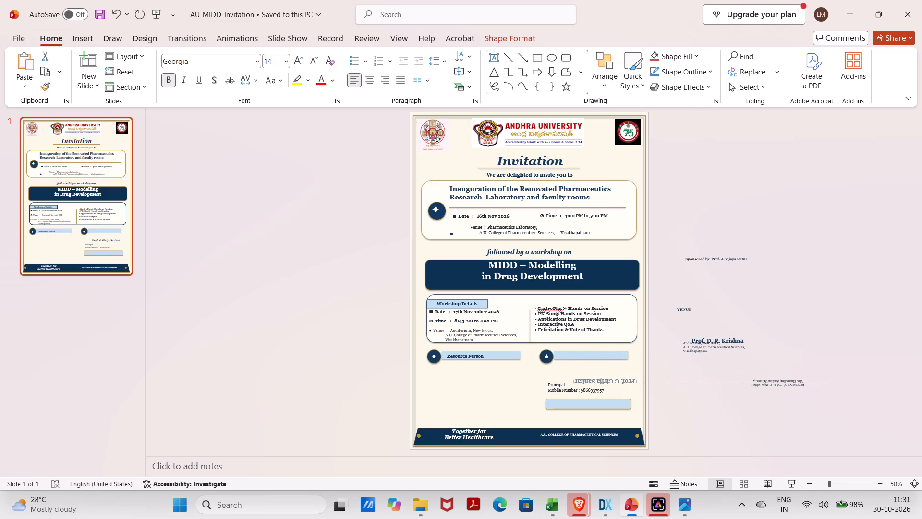
pyautogui.moveTo(571, 384); pyautogui.dragTo(554, 377)
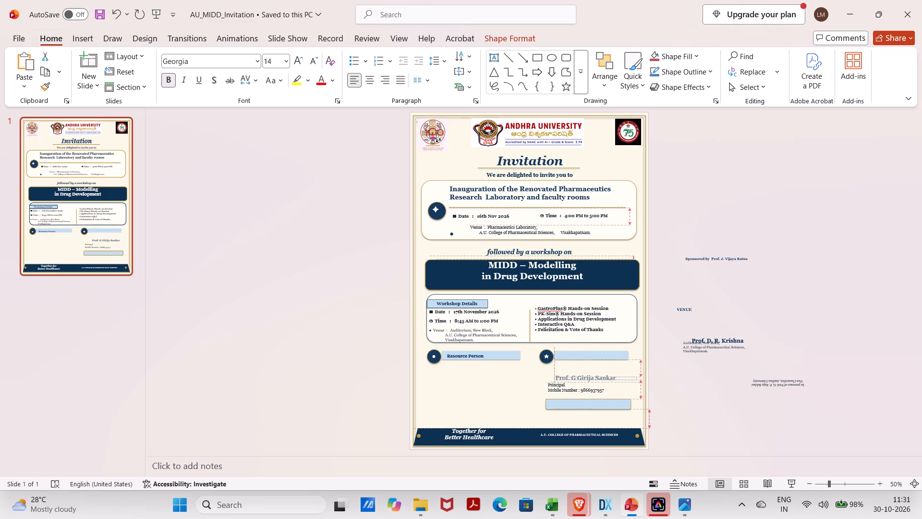
pyautogui.moveTo(554, 377); pyautogui.dragTo(553, 376)
pyautogui.click(701, 387)
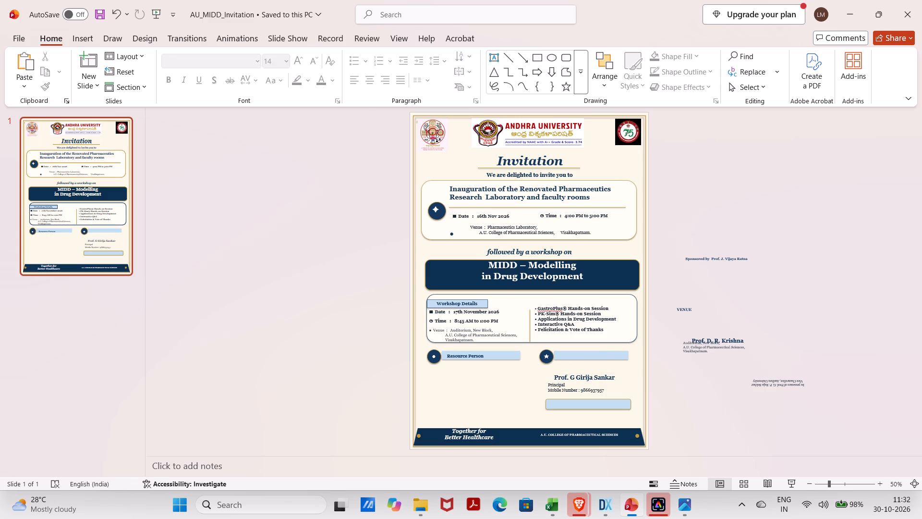
# Turn the upside-down "In presence of" Vice Chancellor text box beside the slide upright.
pyautogui.click(756, 379)
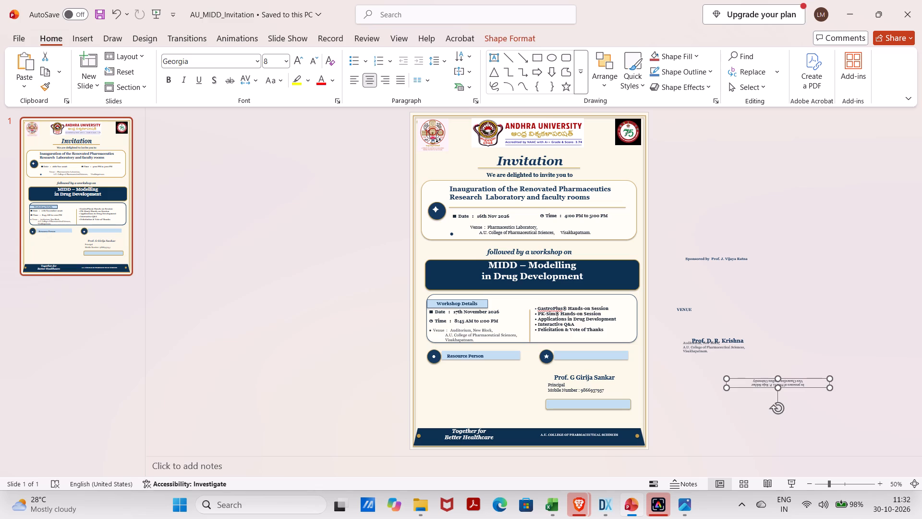
pyautogui.click(780, 408)
pyautogui.moveTo(776, 386); pyautogui.dragTo(692, 407)
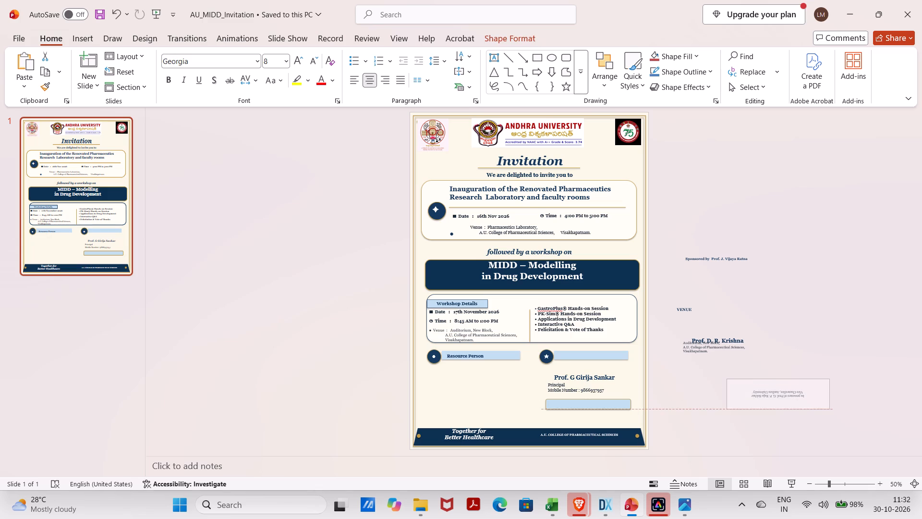
pyautogui.moveTo(692, 407); pyautogui.dragTo(634, 411)
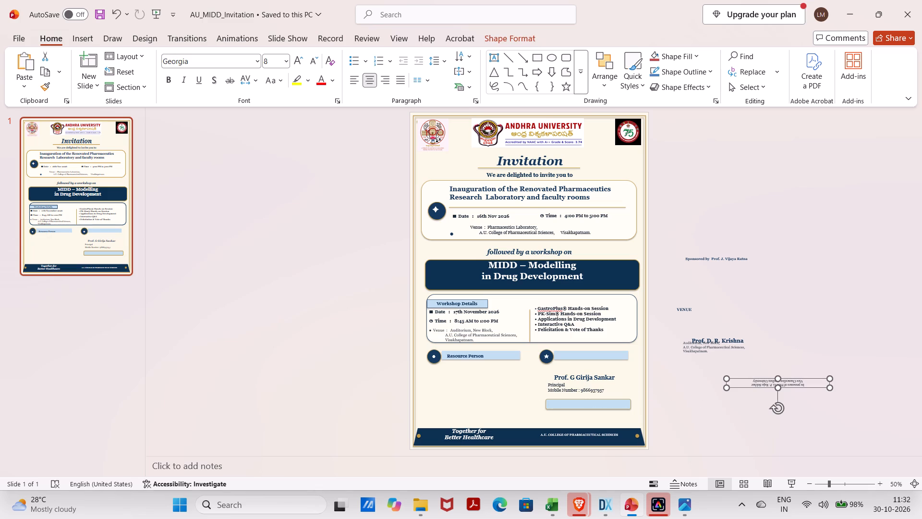
pyautogui.moveTo(728, 378); pyautogui.dragTo(750, 416)
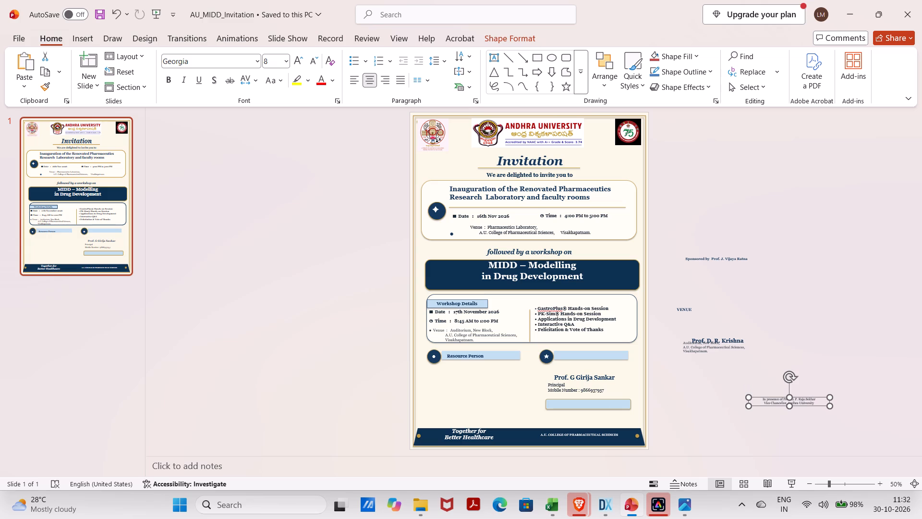
# Resize and move the Vice Chancellor text box onto the slide so its text sits in the empty area below the Resource Person heading.
pyautogui.moveTo(750, 398); pyautogui.dragTo(638, 390)
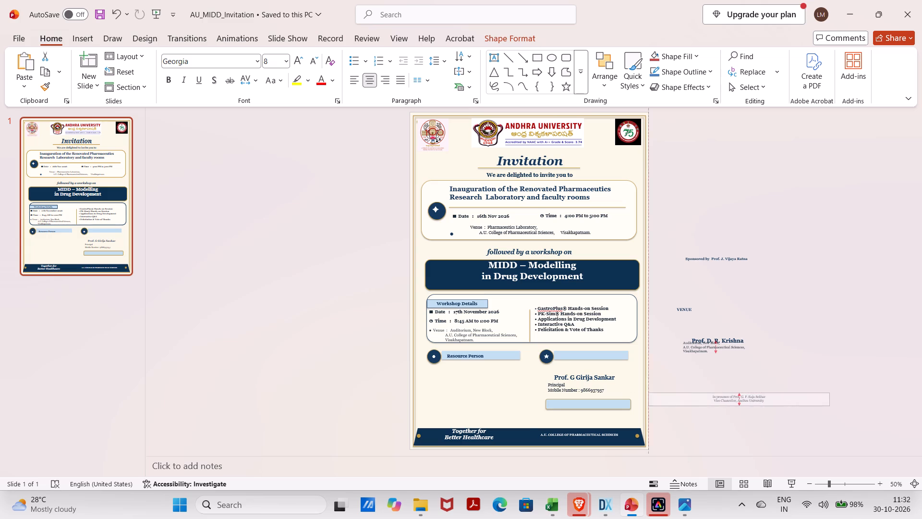
pyautogui.moveTo(638, 390); pyautogui.dragTo(470, 388)
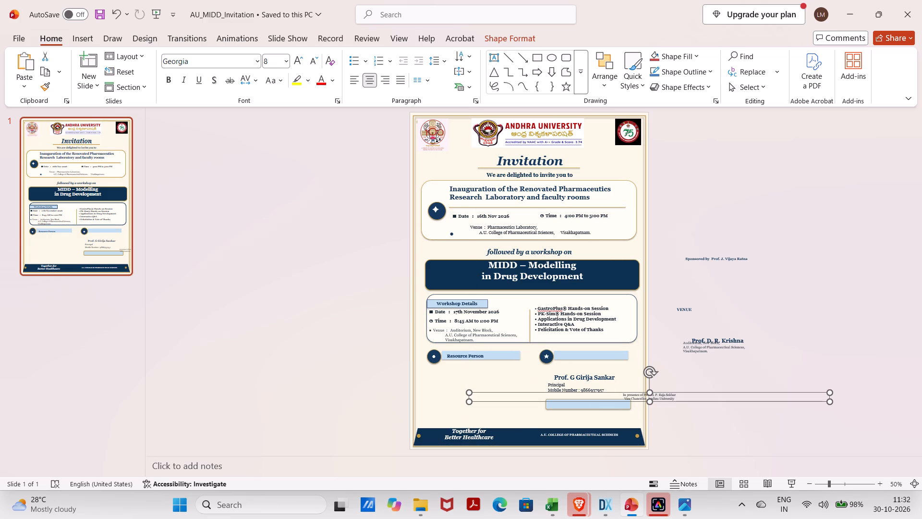
pyautogui.moveTo(829, 401); pyautogui.dragTo(603, 402)
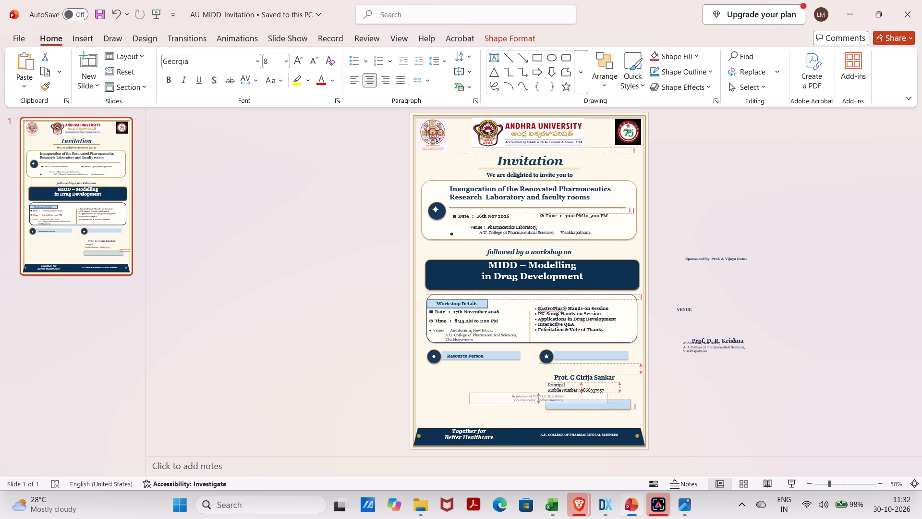
pyautogui.moveTo(603, 402); pyautogui.dragTo(563, 400)
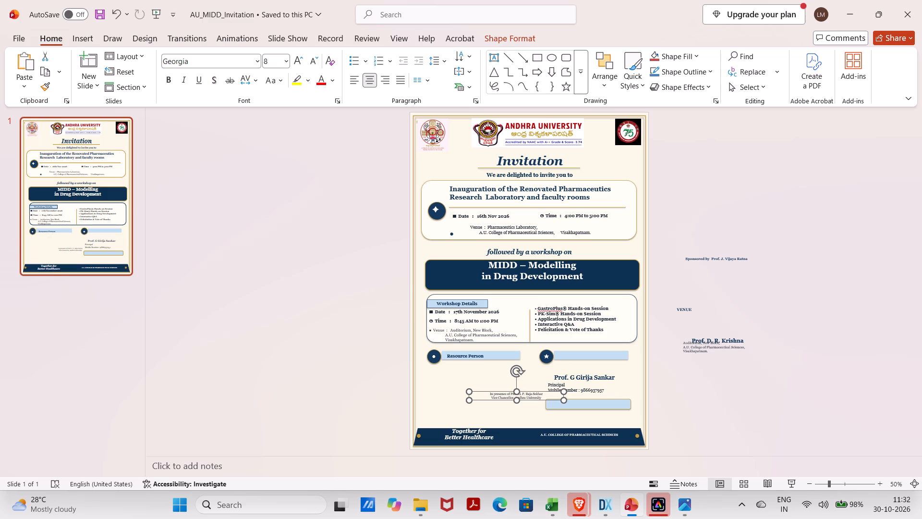
pyautogui.moveTo(518, 391); pyautogui.dragTo(479, 363)
pyautogui.moveTo(470, 400); pyautogui.dragTo(413, 401)
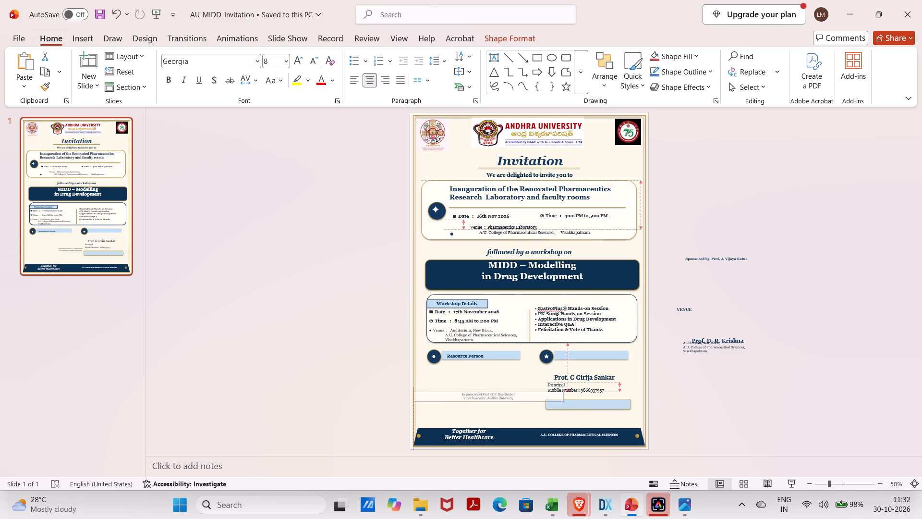
pyautogui.moveTo(413, 401); pyautogui.dragTo(414, 401)
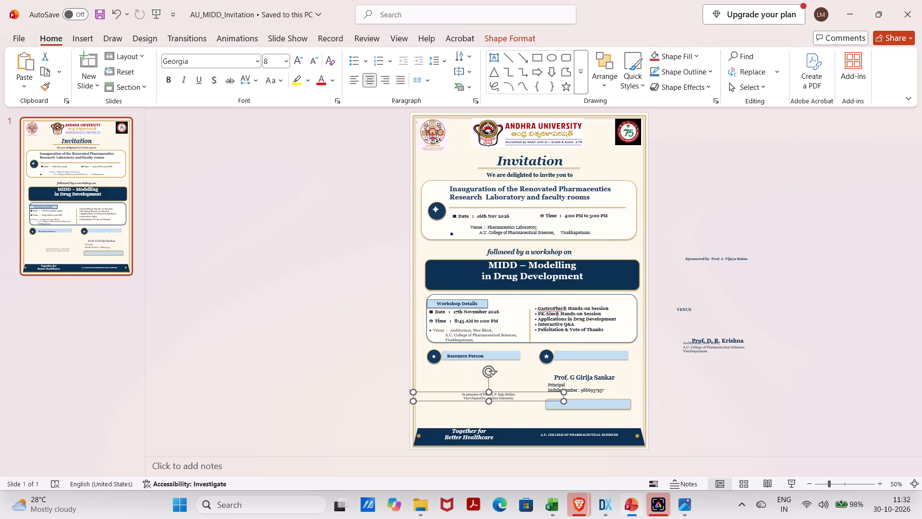
pyautogui.moveTo(489, 401); pyautogui.dragTo(482, 415)
pyautogui.moveTo(515, 397); pyautogui.dragTo(508, 397)
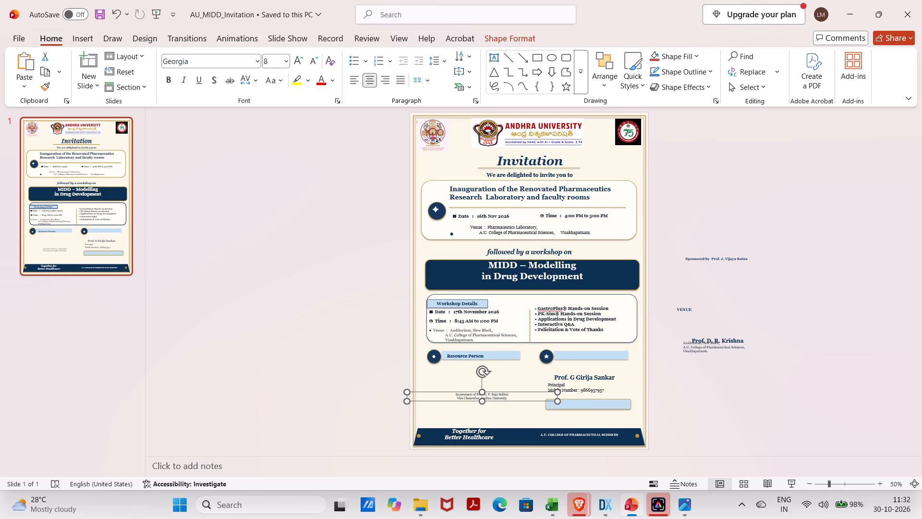
pyautogui.click(522, 424)
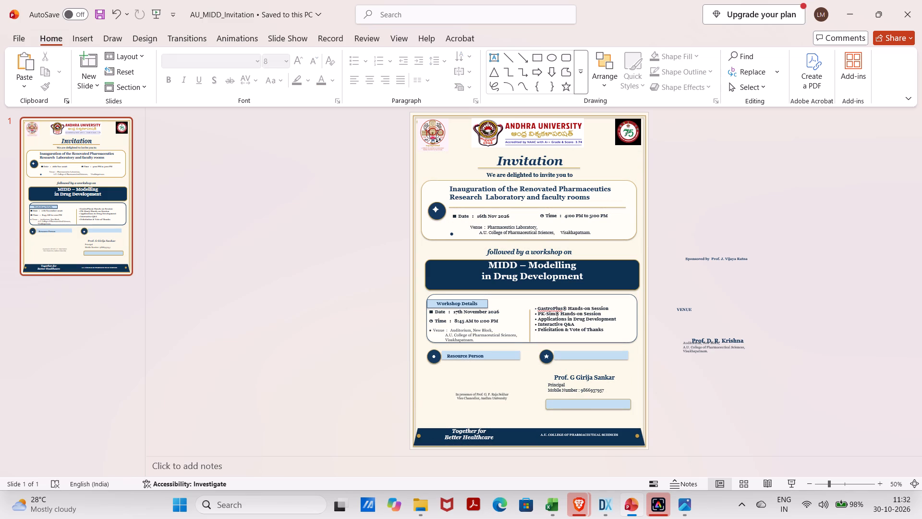
# Set both lines of the "In presence of" Vice Chancellor text to font size 14.
pyautogui.moveTo(507, 397); pyautogui.dragTo(448, 395)
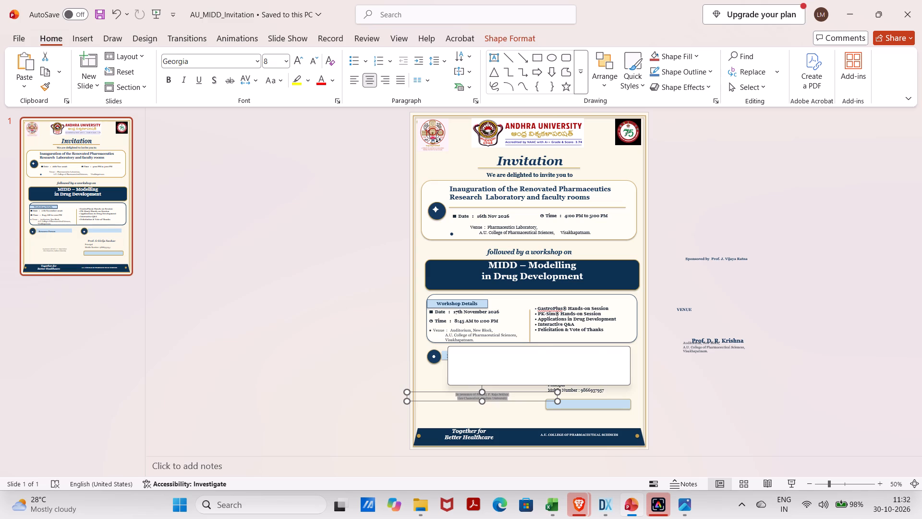
pyautogui.click(540, 357)
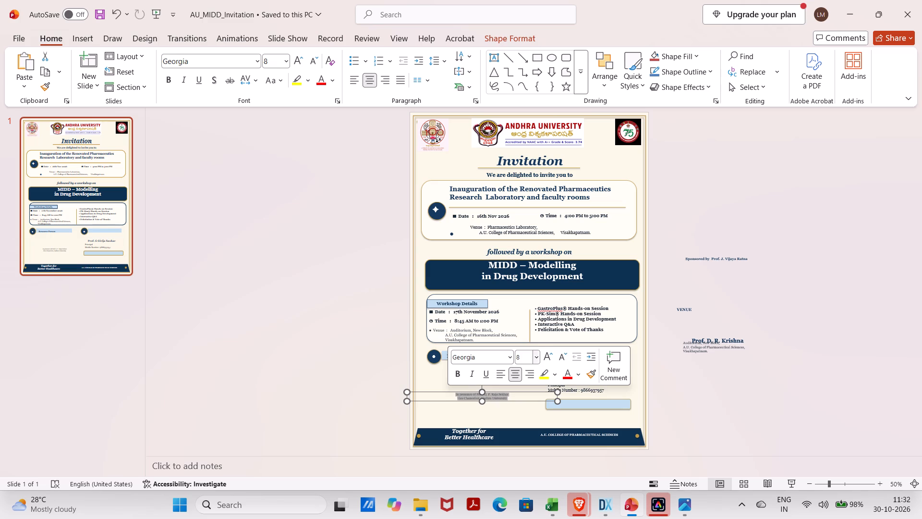
pyautogui.click(539, 356)
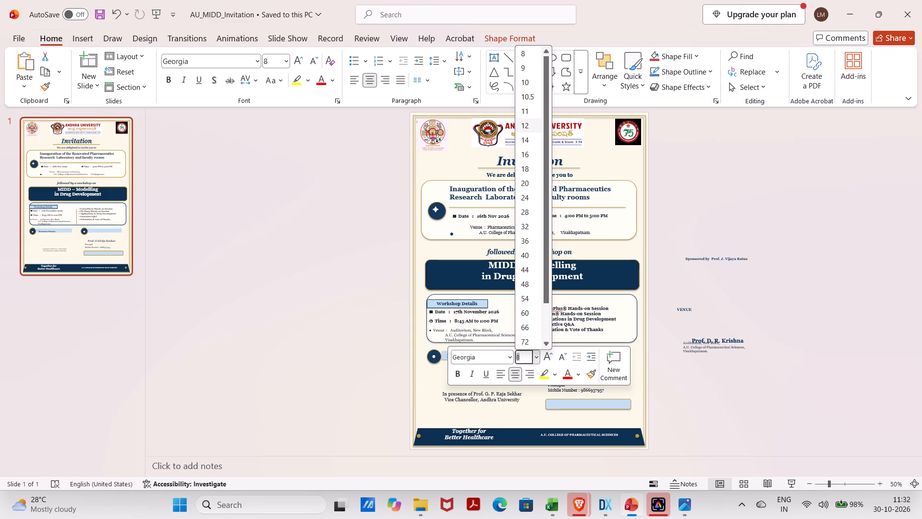
pyautogui.click(531, 139)
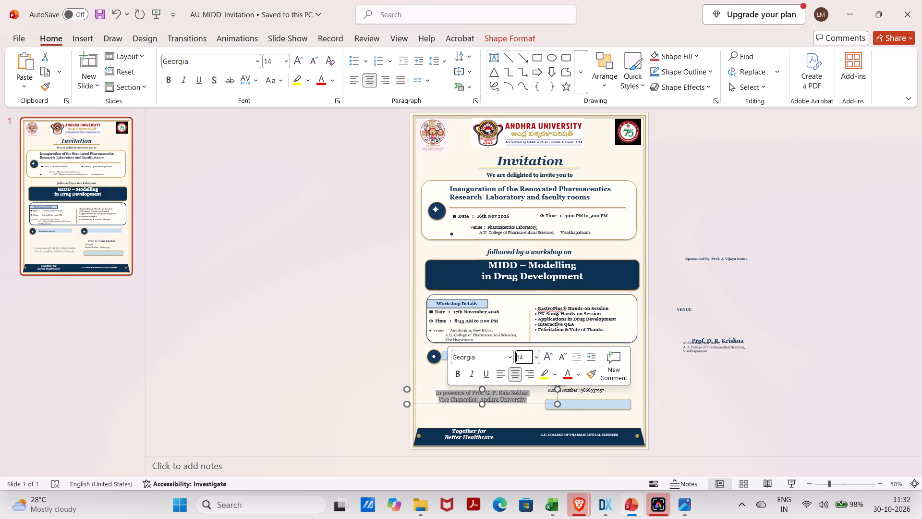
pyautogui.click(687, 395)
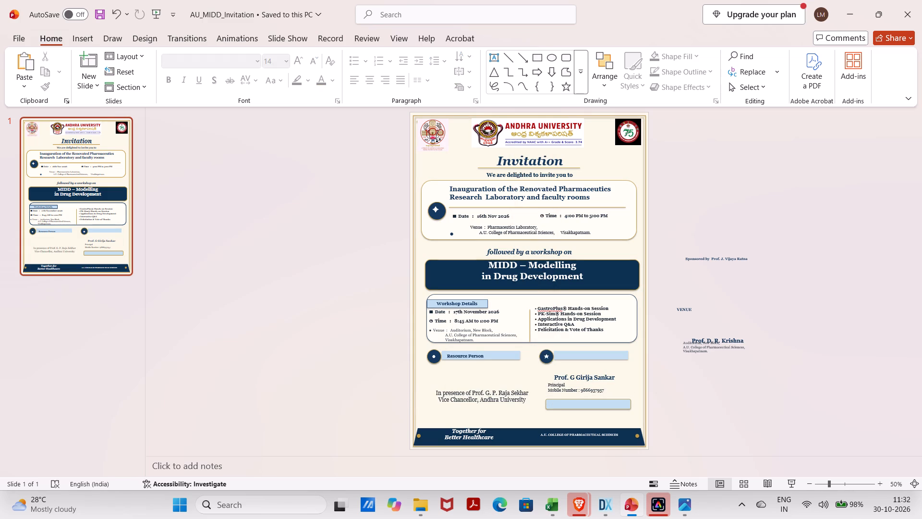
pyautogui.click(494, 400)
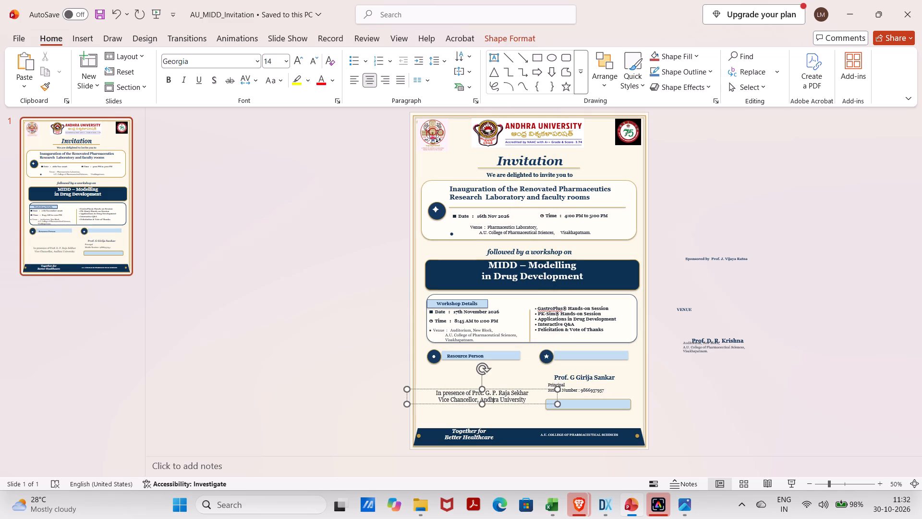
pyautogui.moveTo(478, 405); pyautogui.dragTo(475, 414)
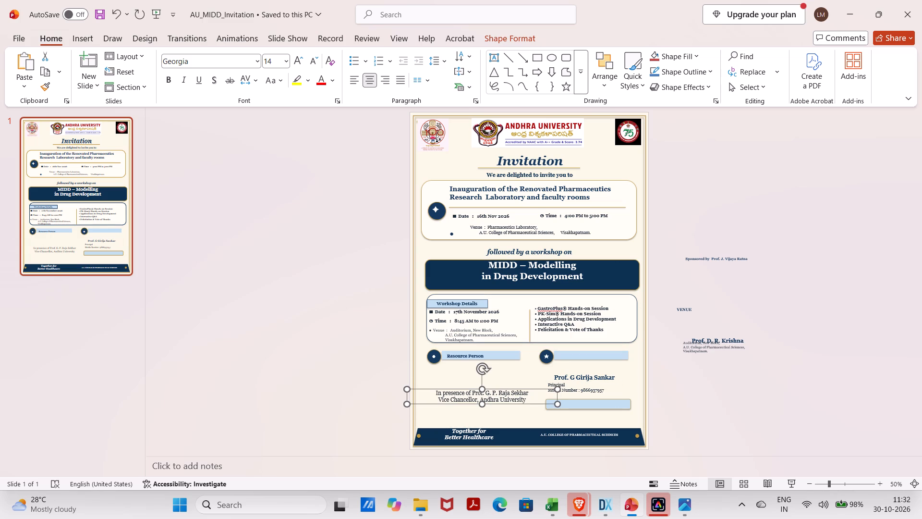
# Shrink the Auditorium address text box beside the slide so it sits clear below the professor's name.
pyautogui.click(742, 344)
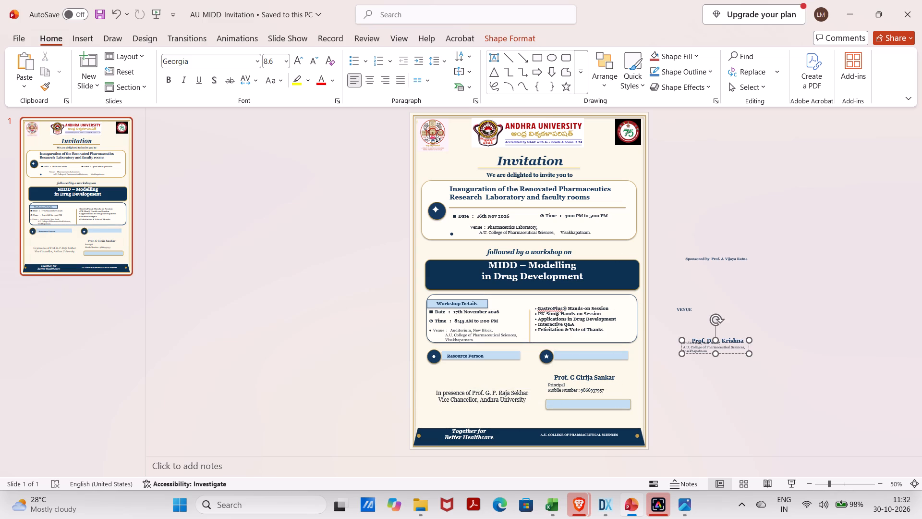
pyautogui.moveTo(681, 335); pyautogui.dragTo(693, 353)
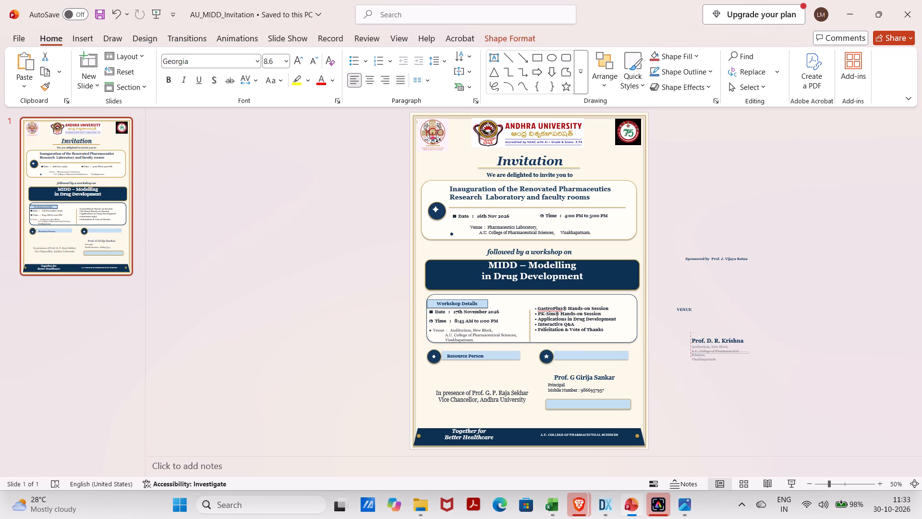
# Resize the professor's name text box from beside the slide so the name sits upright on one line below the Resource Person heading.
pyautogui.click(745, 337)
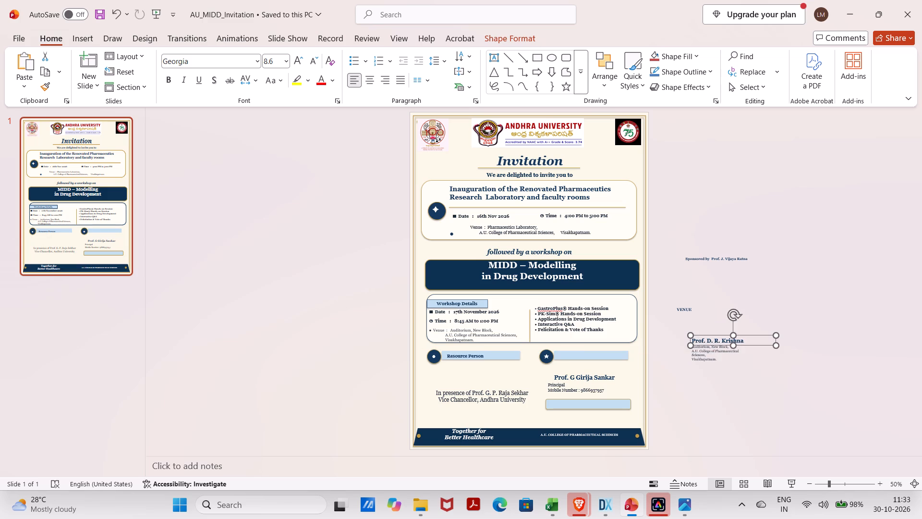
pyautogui.moveTo(736, 335); pyautogui.dragTo(700, 332)
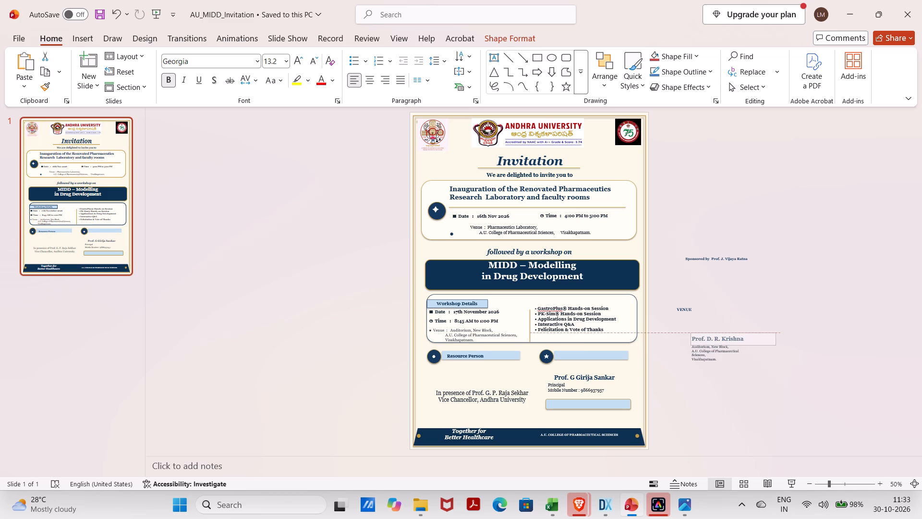
pyautogui.moveTo(700, 332); pyautogui.dragTo(603, 367)
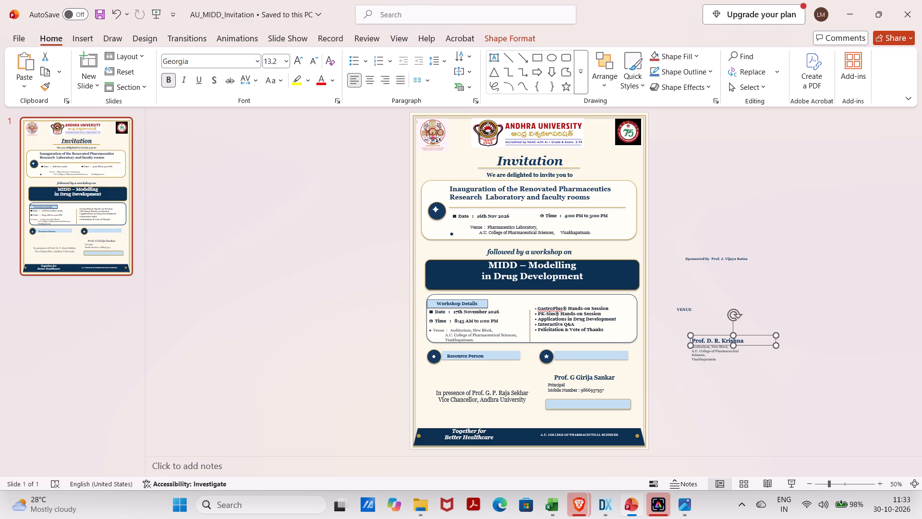
pyautogui.moveTo(692, 335); pyautogui.dragTo(520, 371)
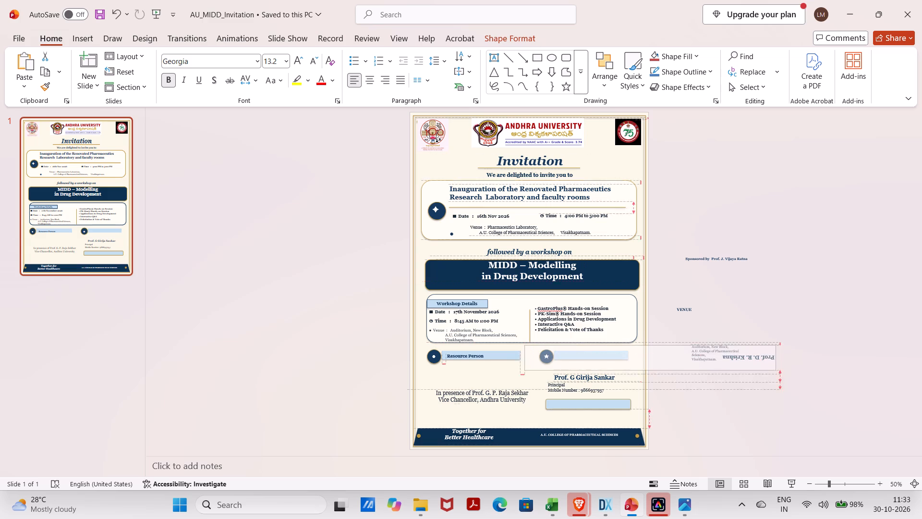
pyautogui.moveTo(520, 371); pyautogui.dragTo(514, 374)
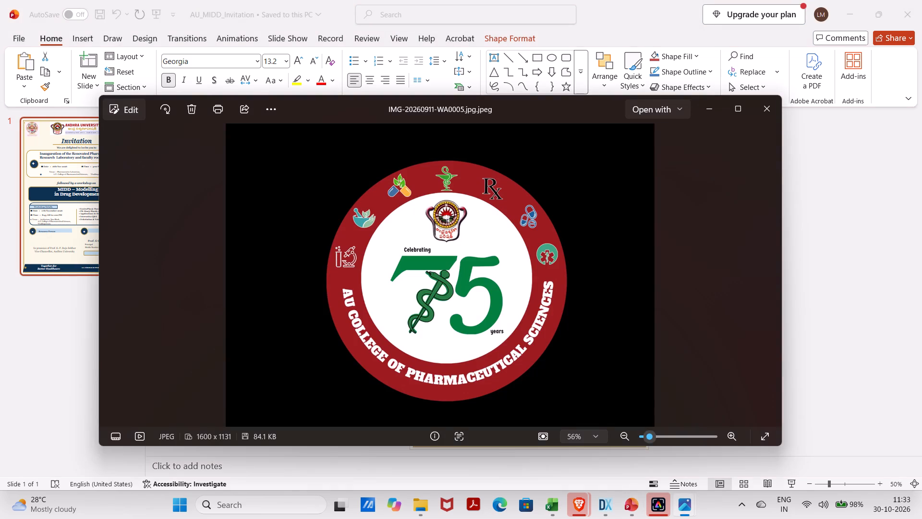
pyautogui.click(766, 110)
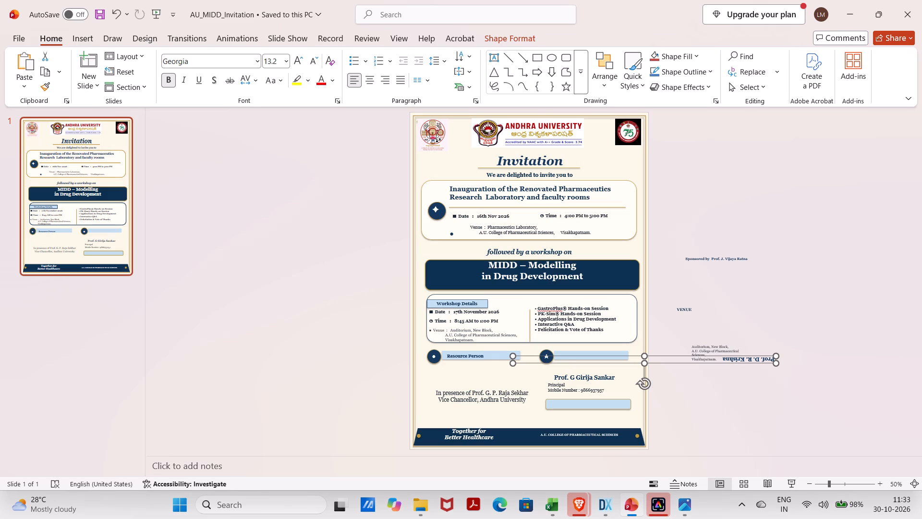
pyautogui.moveTo(778, 354); pyautogui.dragTo(763, 357)
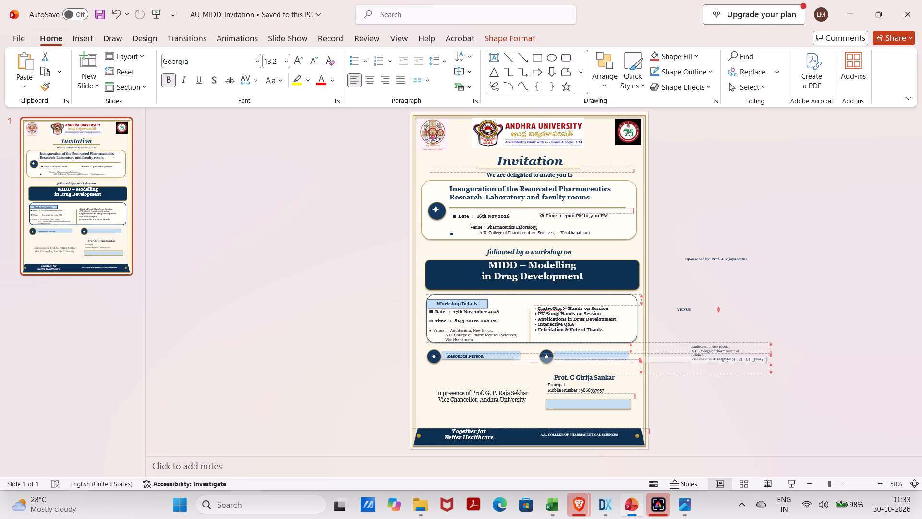
pyautogui.moveTo(763, 357); pyautogui.dragTo(560, 371)
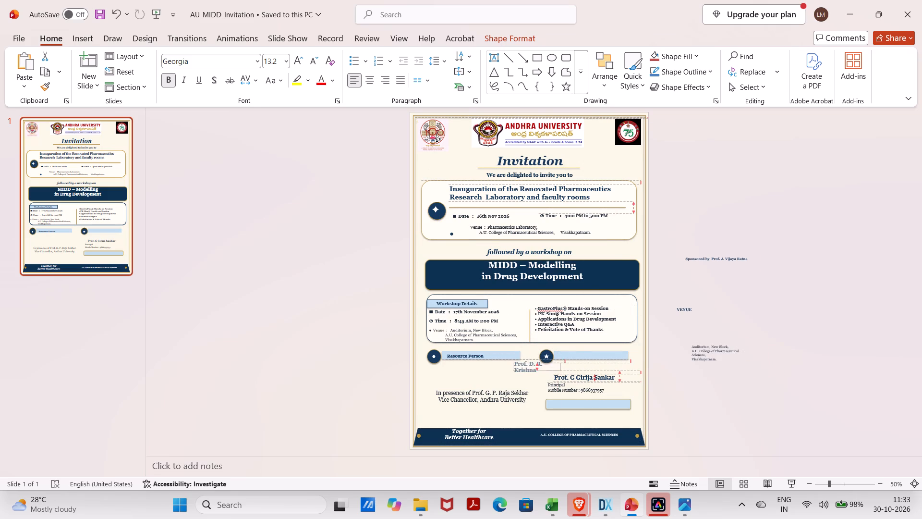
pyautogui.moveTo(514, 373); pyautogui.dragTo(443, 384)
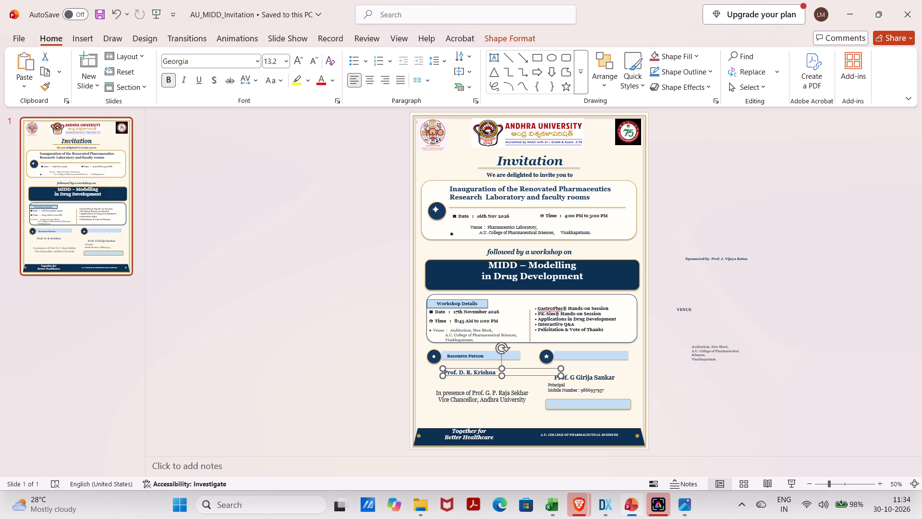
pyautogui.click(506, 384)
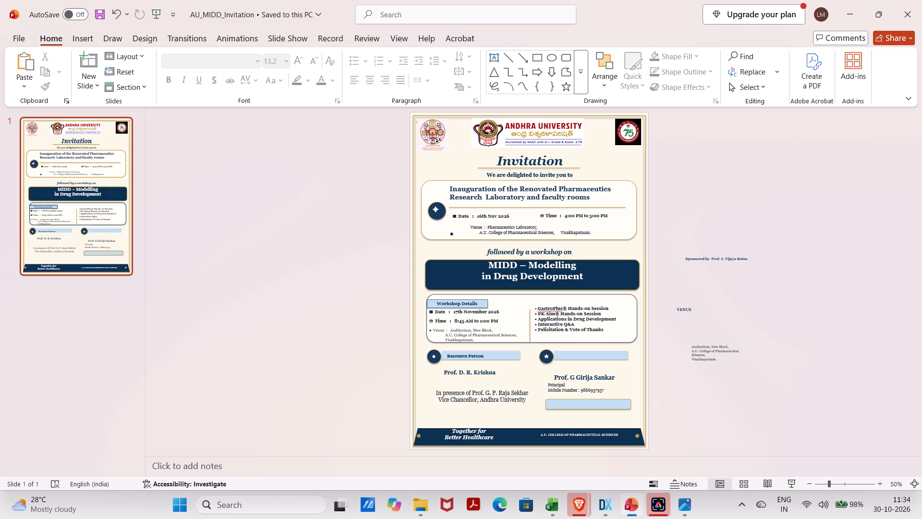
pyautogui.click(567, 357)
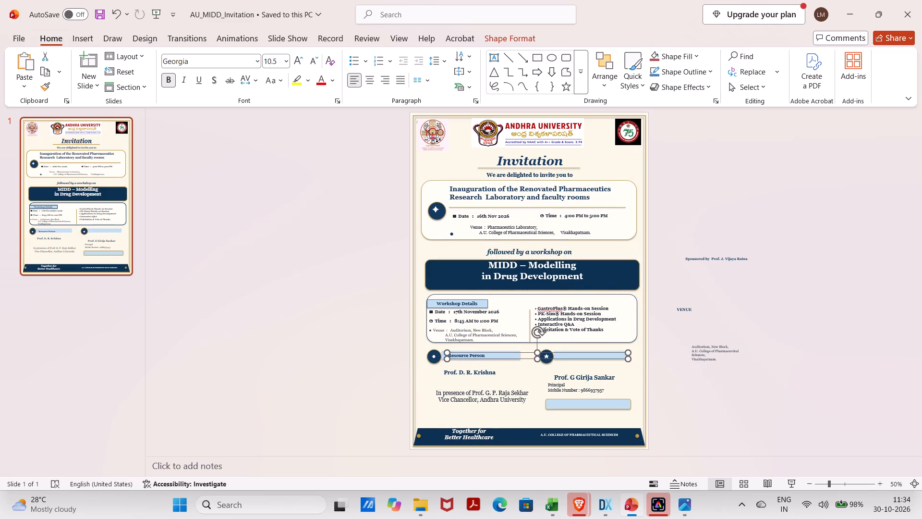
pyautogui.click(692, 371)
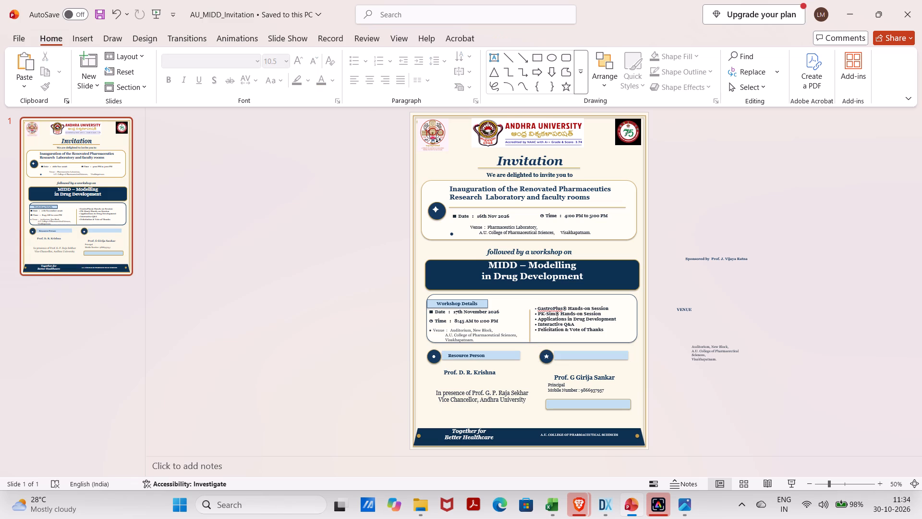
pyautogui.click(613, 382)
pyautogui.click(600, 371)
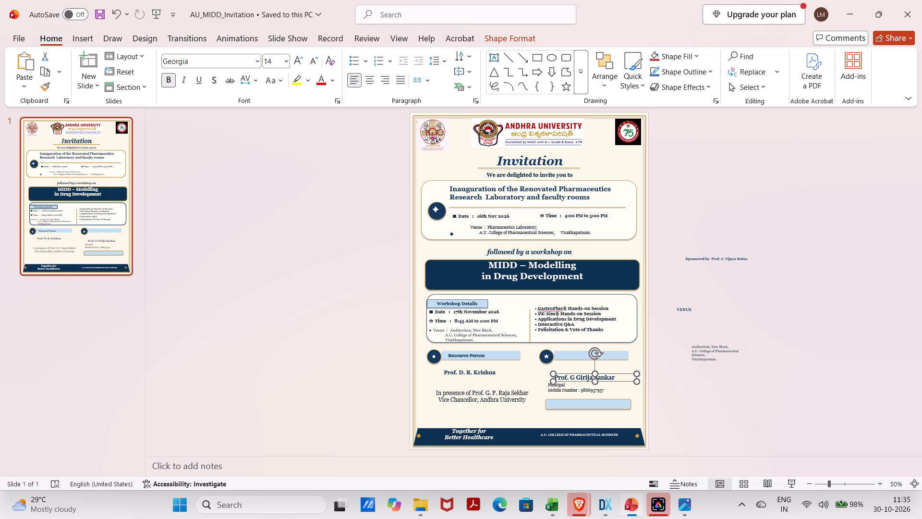
# Nudge the Workshop Details heading text slightly upward within its light-blue bar.
pyautogui.click(479, 304)
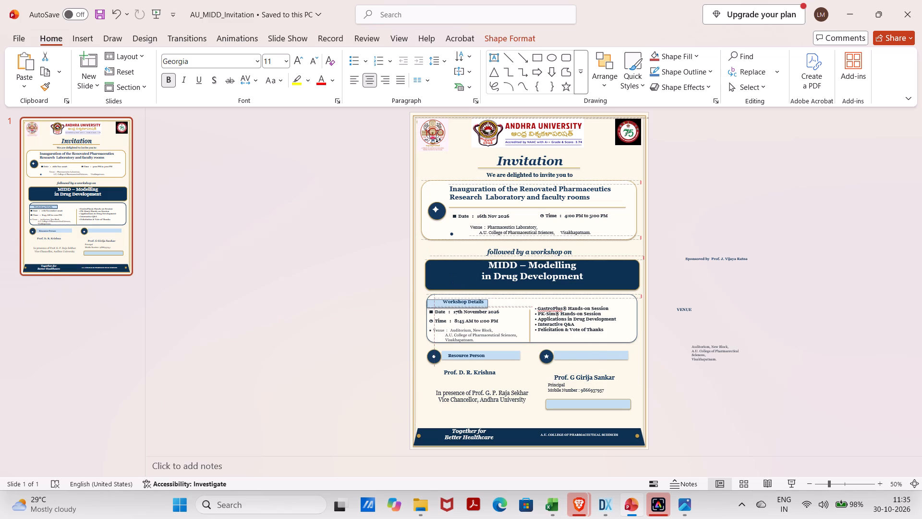
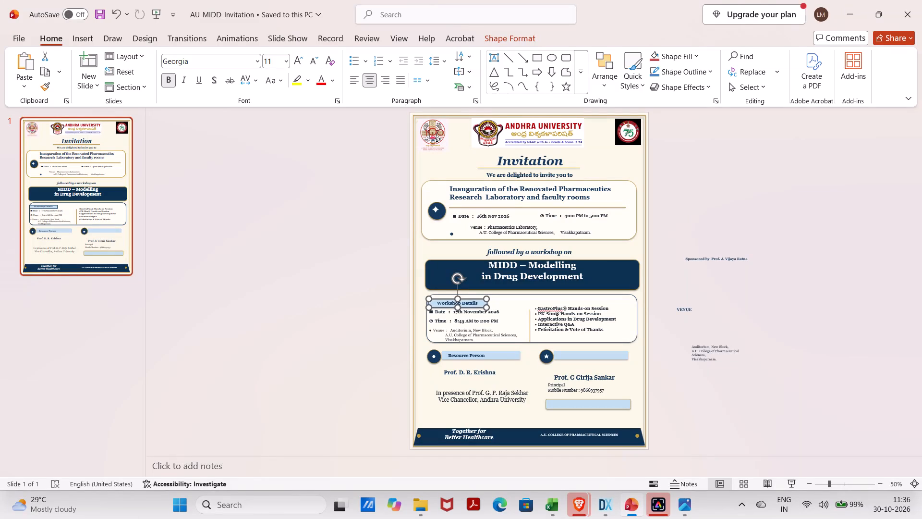
# Change the venue in the Workshop Details box to read "Auditorium, OLD Block".
pyautogui.click(481, 329)
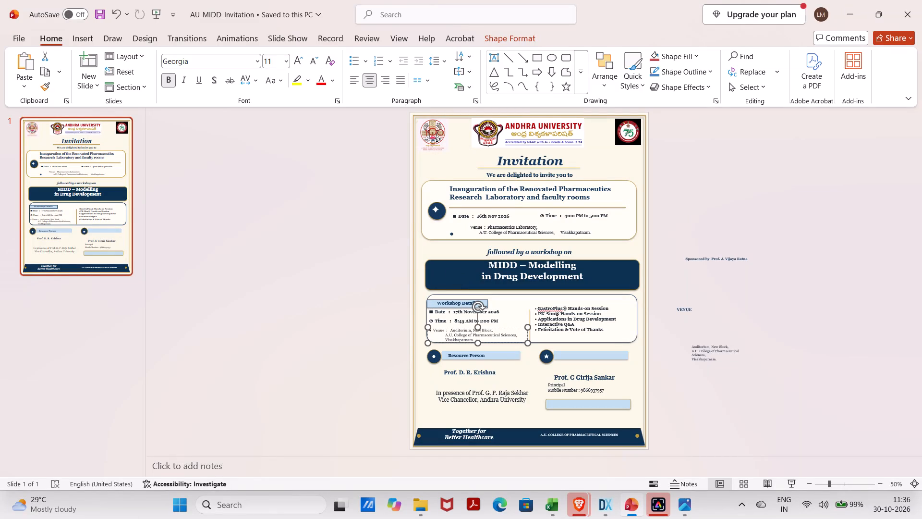
pyautogui.press('BackSpace')
pyautogui.press('BackSpace')
pyautogui.press('BackSpace')
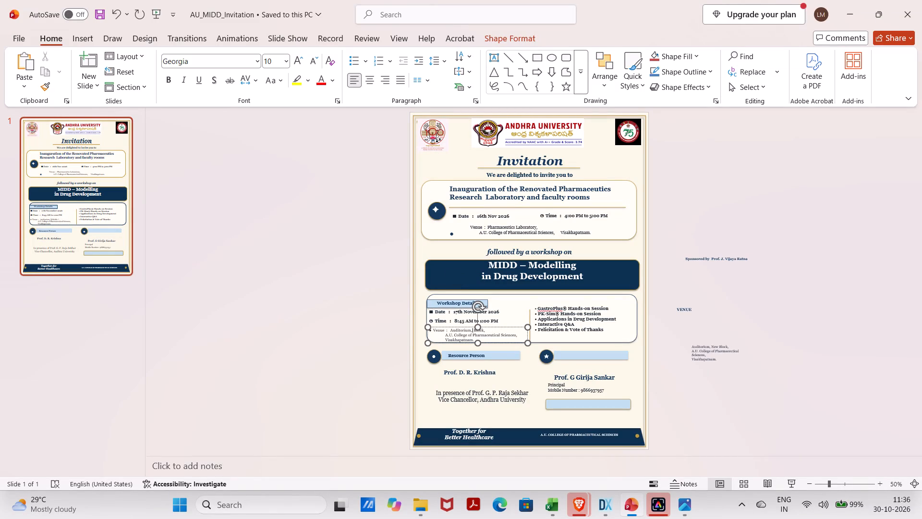
pyautogui.write('OLD')
# Move the "In presence of" Vice Chancellor text and the resource person's name slightly upward, closer to the Resource Person heading.
pyautogui.click(485, 389)
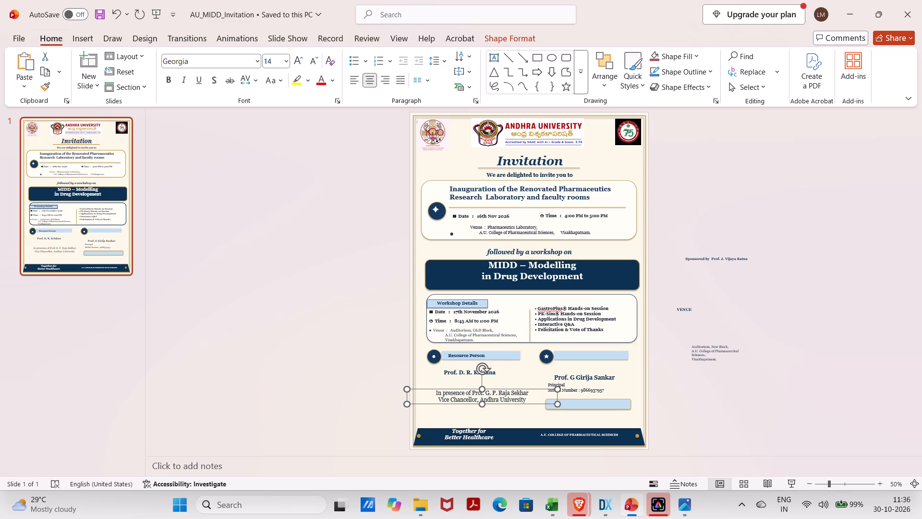
pyautogui.moveTo(415, 388); pyautogui.dragTo(412, 380)
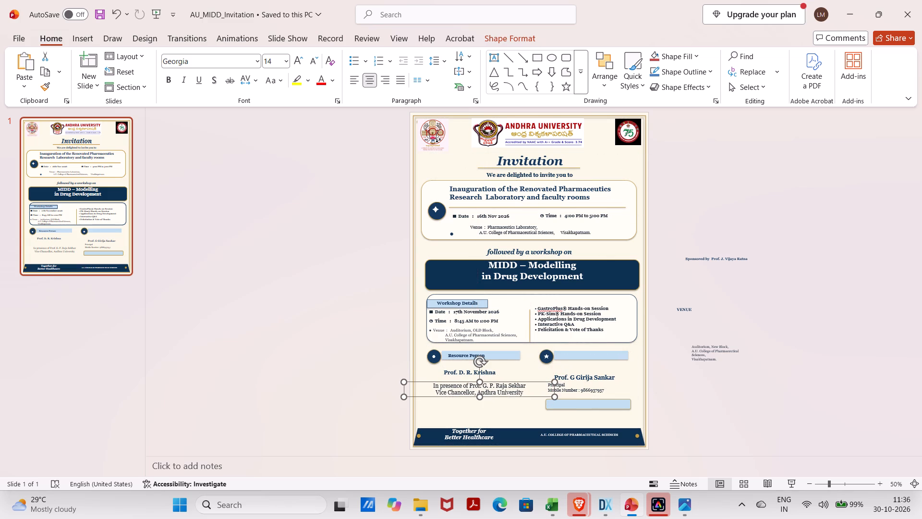
pyautogui.click(445, 372)
pyautogui.moveTo(444, 369); pyautogui.dragTo(445, 363)
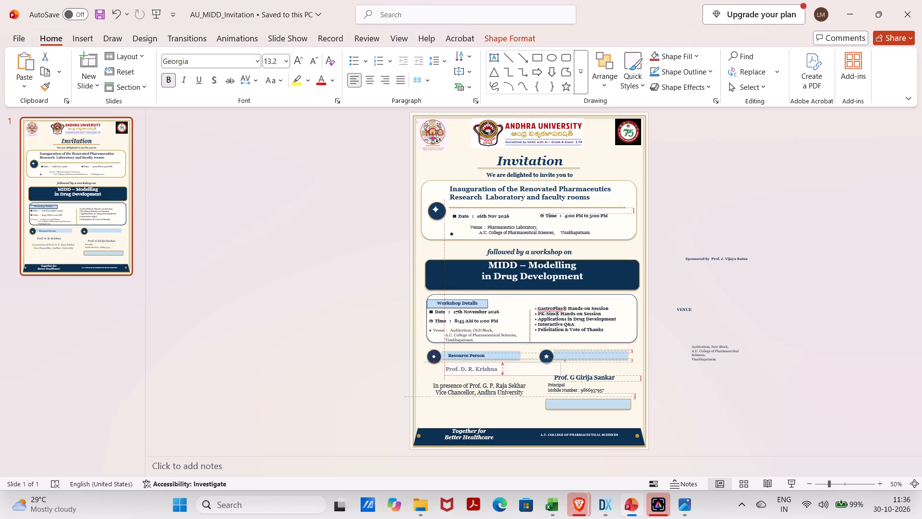
# Enlarge the whole professor's name below the Resource Person heading to font size 18.
pyautogui.click(497, 370)
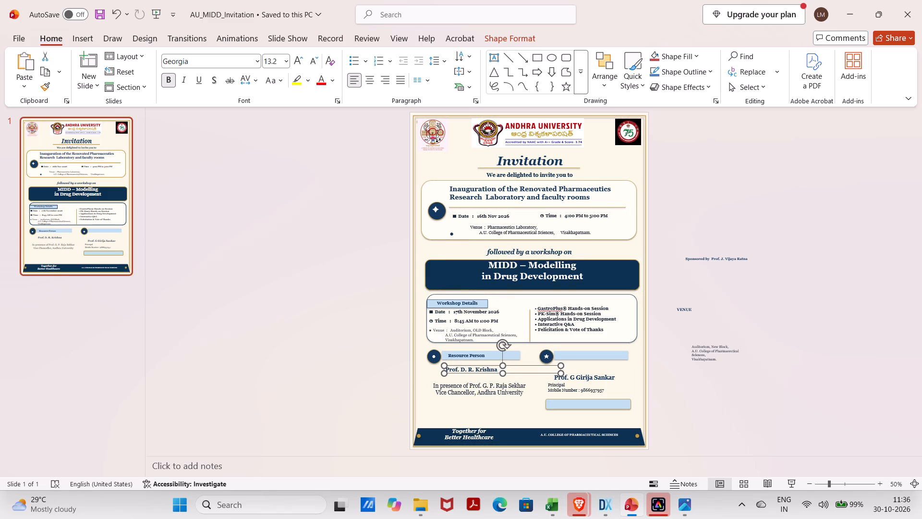
pyautogui.click(498, 370)
pyautogui.moveTo(497, 371); pyautogui.dragTo(469, 370)
pyautogui.moveTo(469, 370); pyautogui.dragTo(447, 371)
pyautogui.click(286, 57)
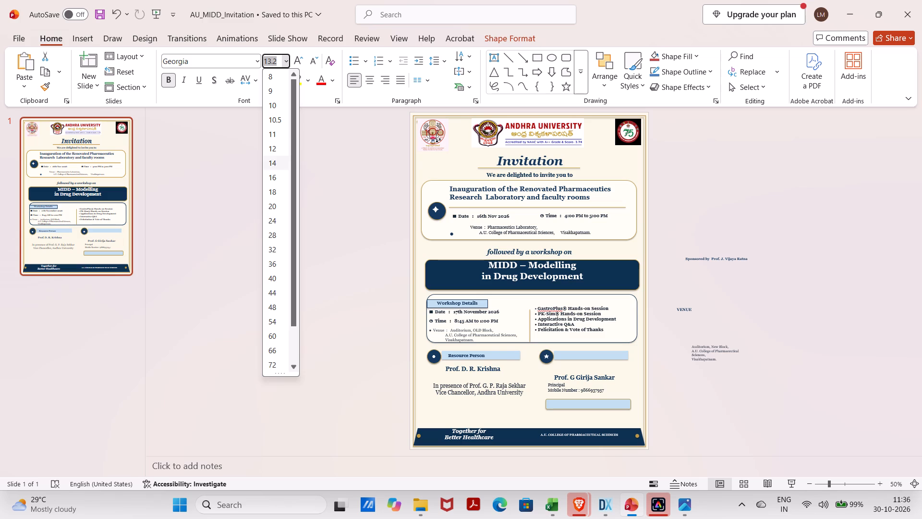
pyautogui.click(277, 159)
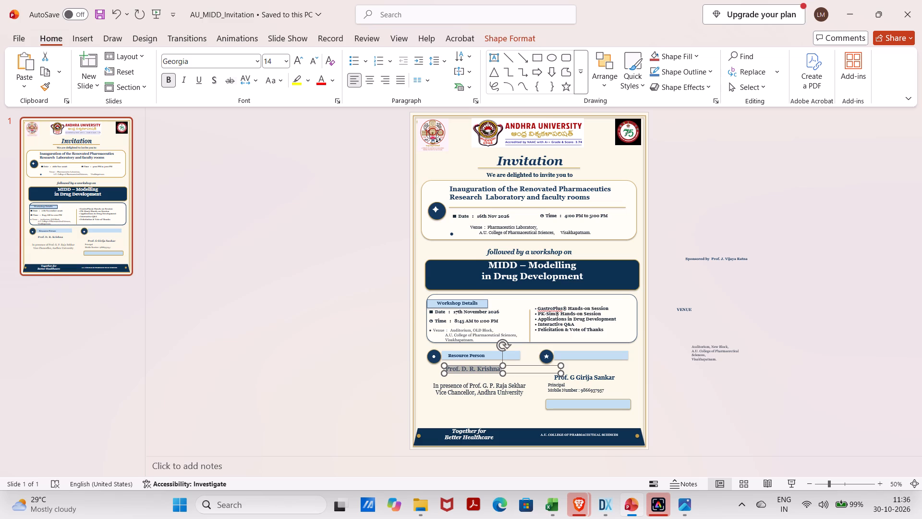
pyautogui.click(285, 62)
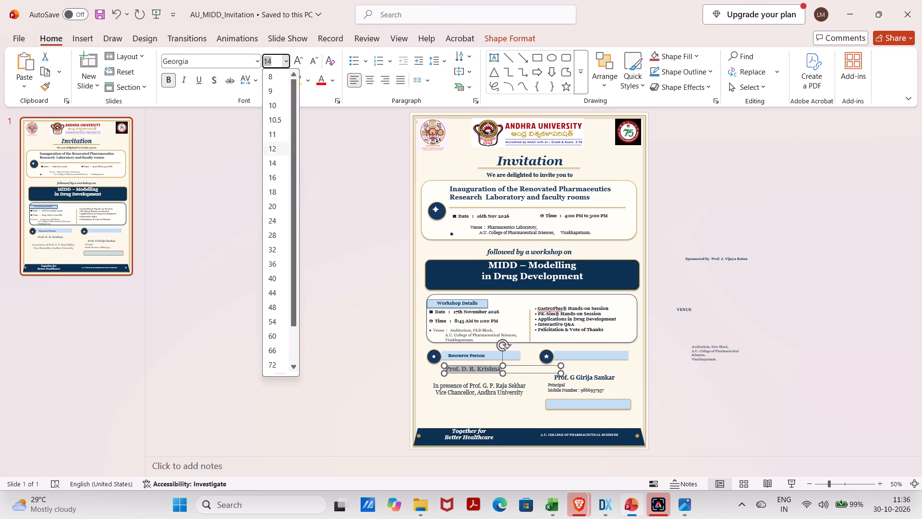
pyautogui.click(278, 188)
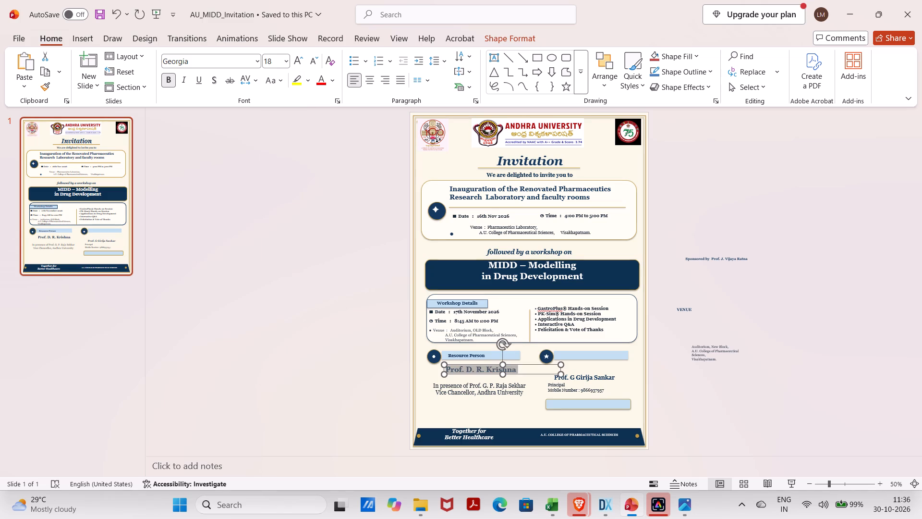
pyautogui.click(360, 365)
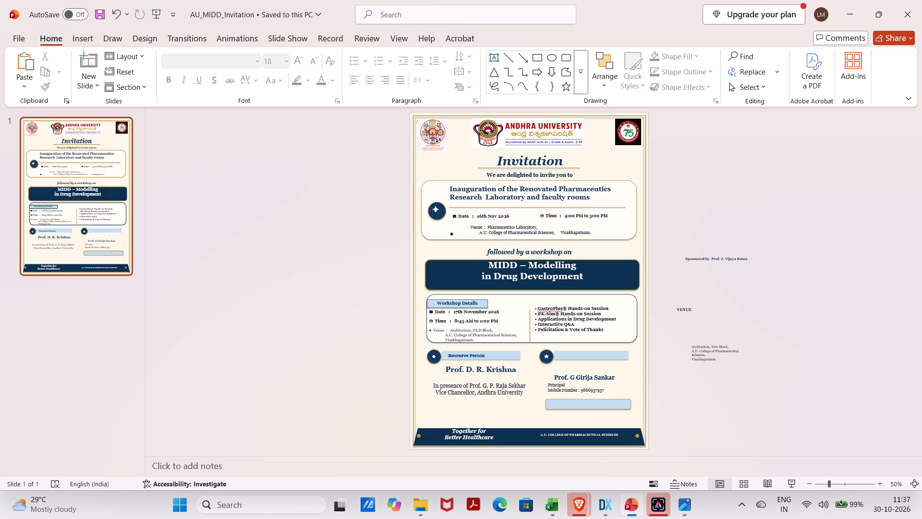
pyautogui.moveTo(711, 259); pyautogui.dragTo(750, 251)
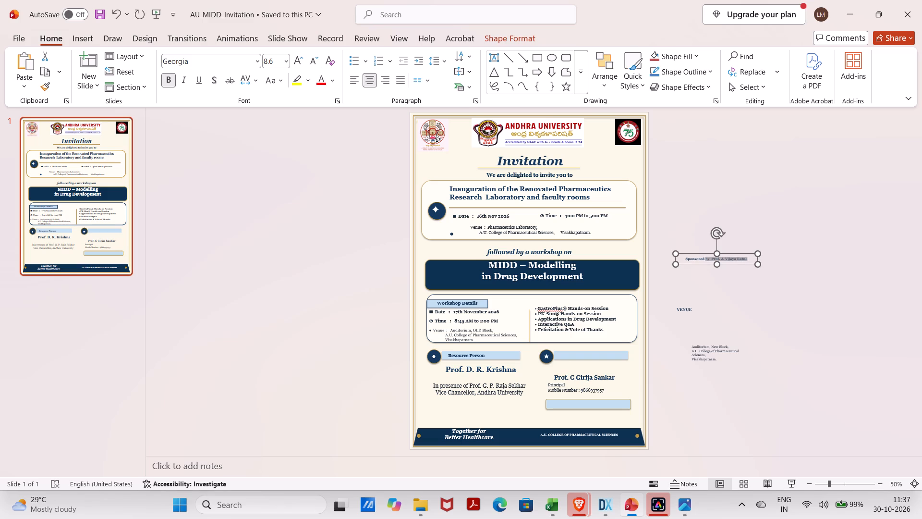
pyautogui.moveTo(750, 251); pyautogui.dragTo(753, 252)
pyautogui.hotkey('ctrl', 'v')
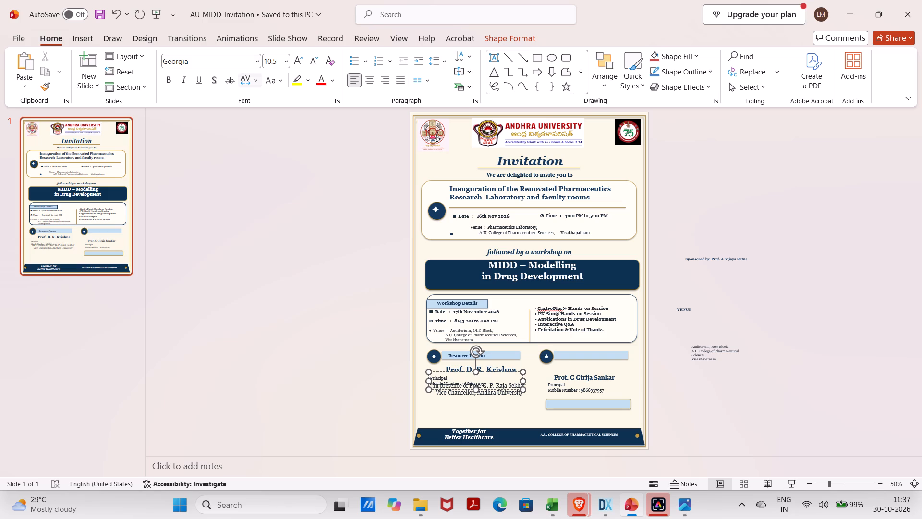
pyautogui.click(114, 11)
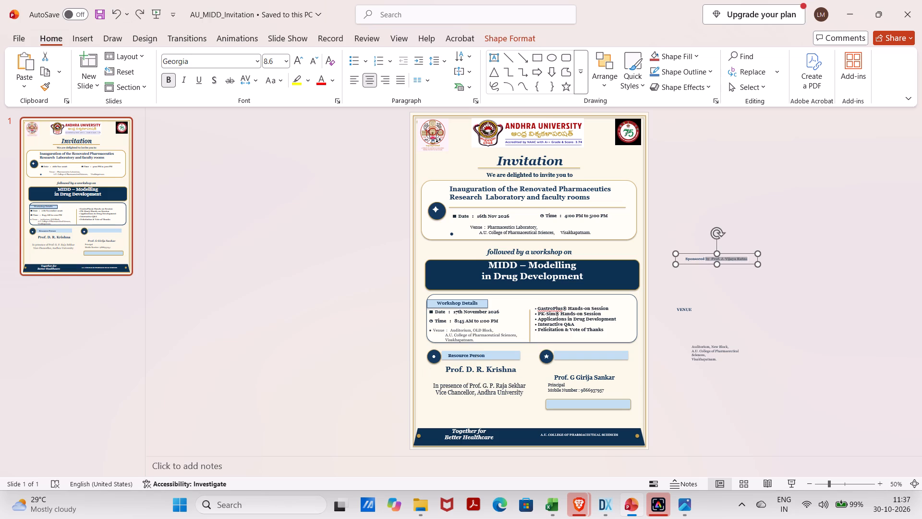
# Narrow the Resource Person heading text box to fit within its own light-blue bar, clear of the empty bar beside the star icon.
pyautogui.click(561, 357)
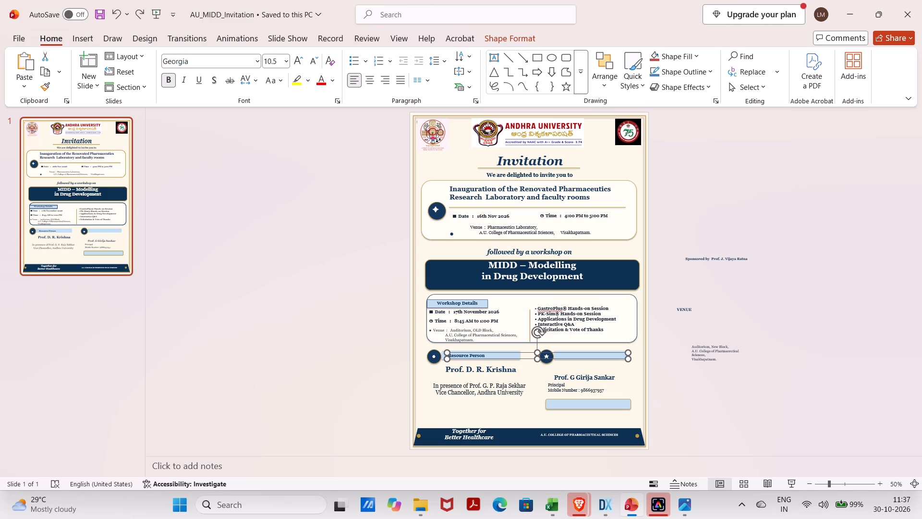
pyautogui.click(568, 358)
pyautogui.click(694, 410)
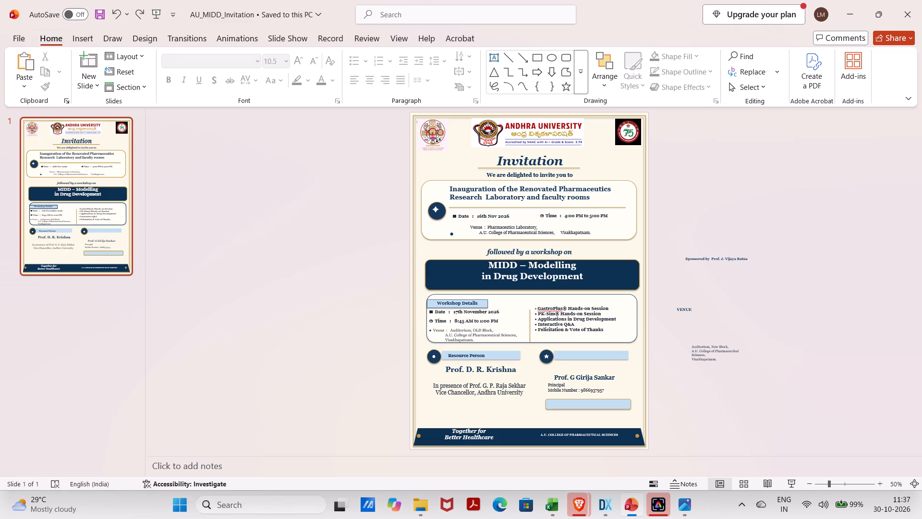
pyautogui.click(615, 356)
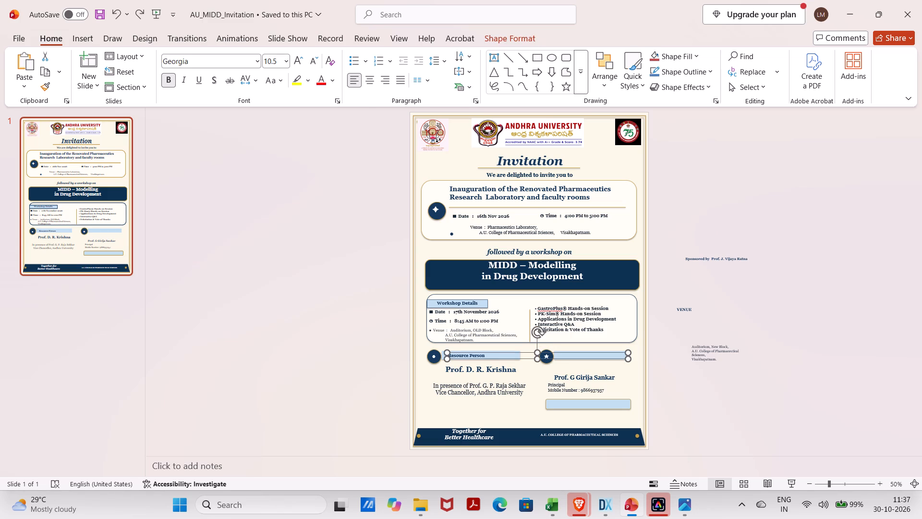
pyautogui.click(562, 355)
pyautogui.moveTo(628, 360); pyautogui.dragTo(508, 354)
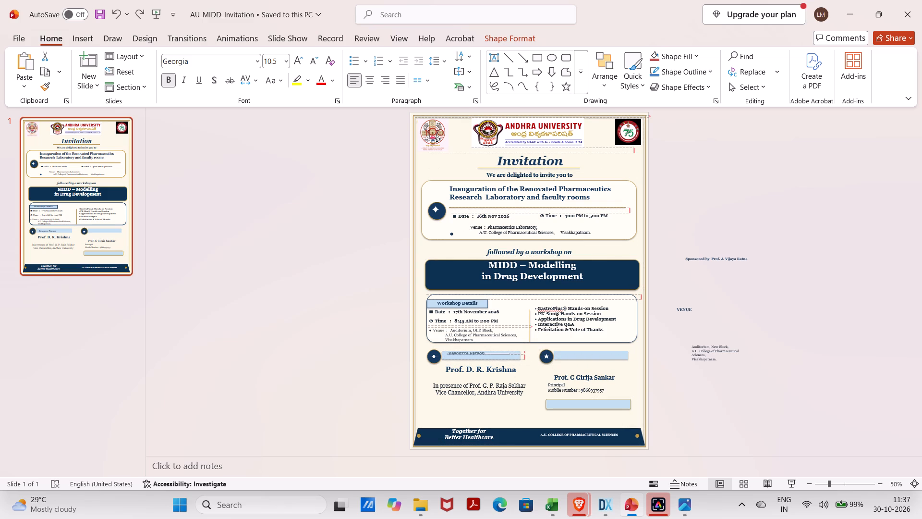
pyautogui.moveTo(508, 354); pyautogui.dragTo(515, 359)
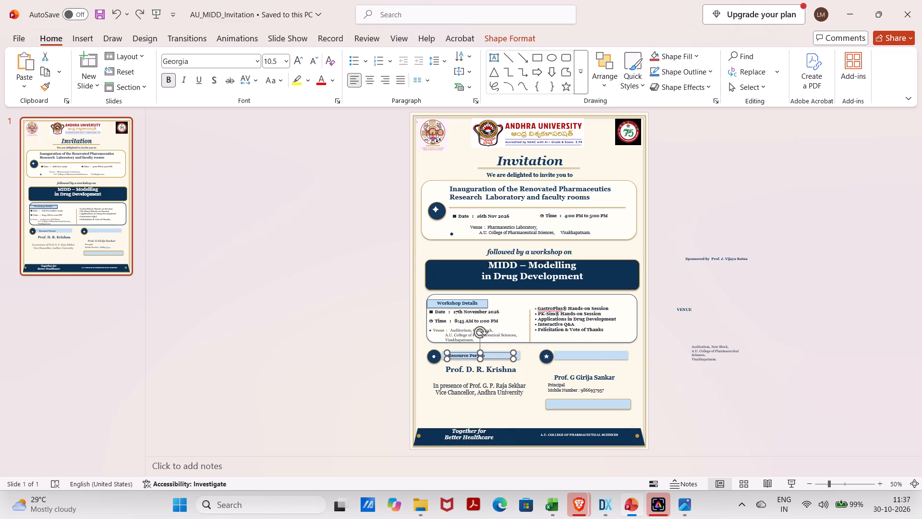
# Enter the heading "ORGANISING SECRETORY" in the empty light-blue bar beside the star icon.
pyautogui.click(548, 381)
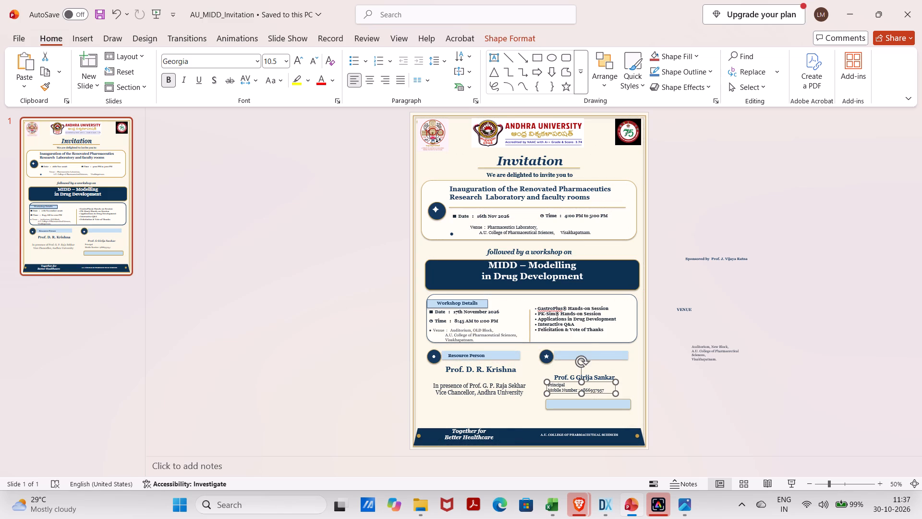
pyautogui.click(565, 356)
pyautogui.press('o')
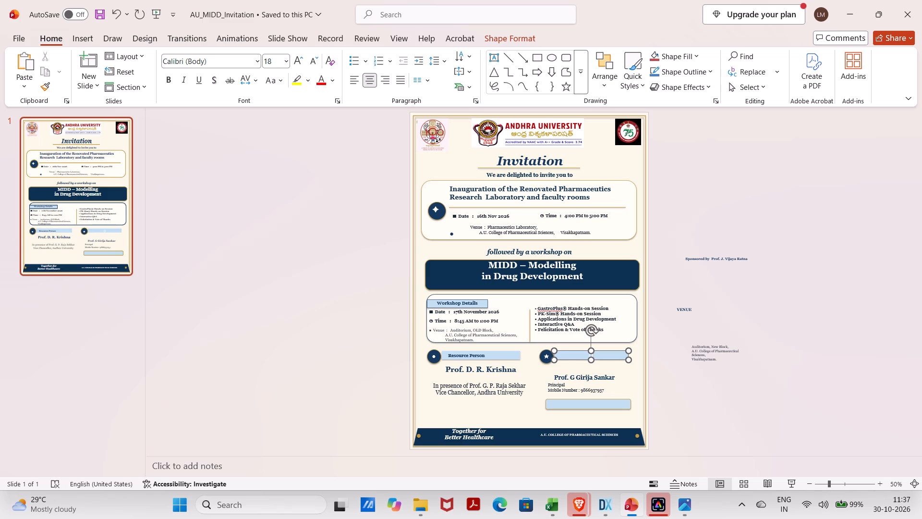
pyautogui.write('RGANIS')
pyautogui.press('i')
pyautogui.write('NG SECRETORY')
# Replace the second word of the heading in the star icon's light-blue bar with "Committee".
pyautogui.press('BackSpace')
pyautogui.press('BackSpace')
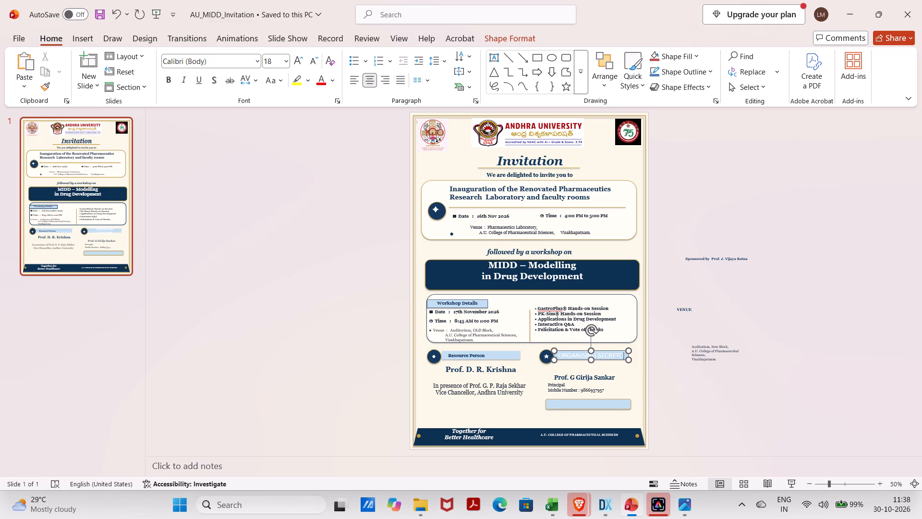
pyautogui.press('BackSpace')
pyautogui.press('BackSpace')
pyautogui.press('BackSpace')
pyautogui.press('BackSpace')
pyautogui.press('BackSpace')
pyautogui.press('BackSpace')
pyautogui.press('BackSpace')
pyautogui.press('c')
pyautogui.press('i')
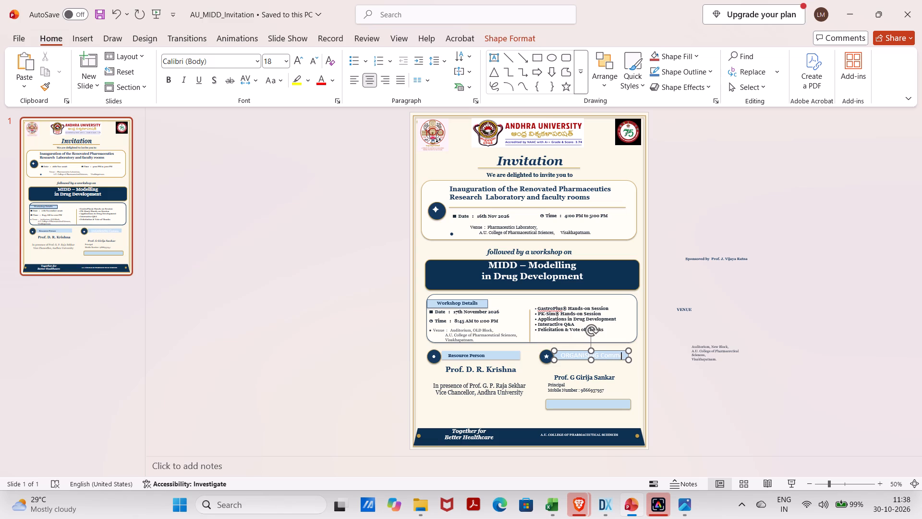
pyautogui.write('tee')
# Recolour the whole organising committee heading in the star icon's light-blue bar black.
pyautogui.click(610, 360)
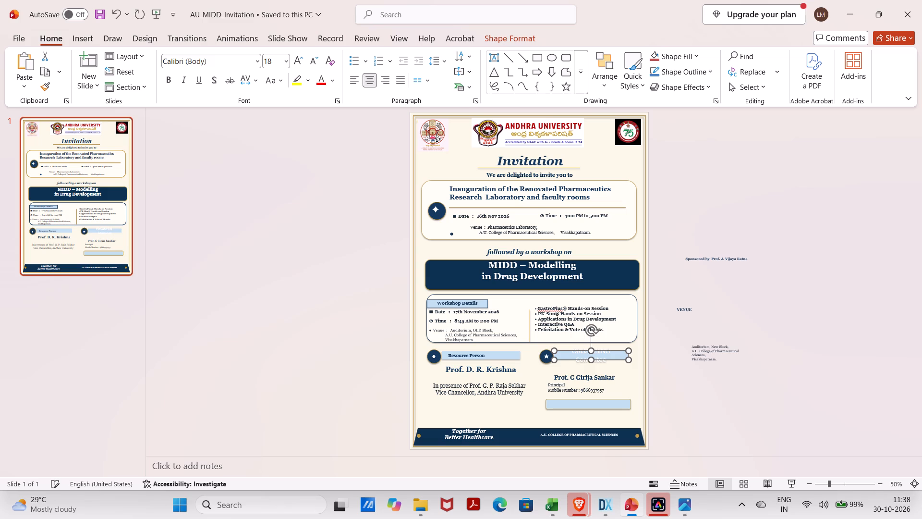
pyautogui.click(607, 359)
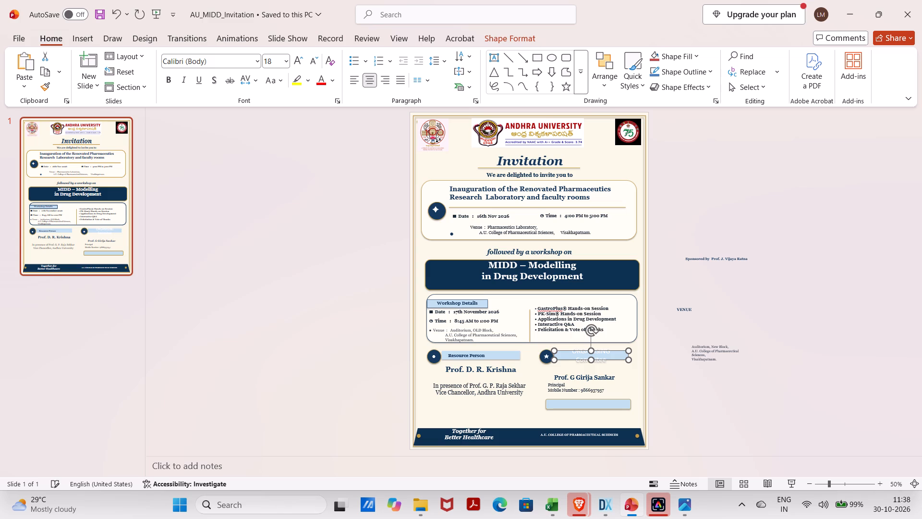
pyautogui.doubleClick(607, 359)
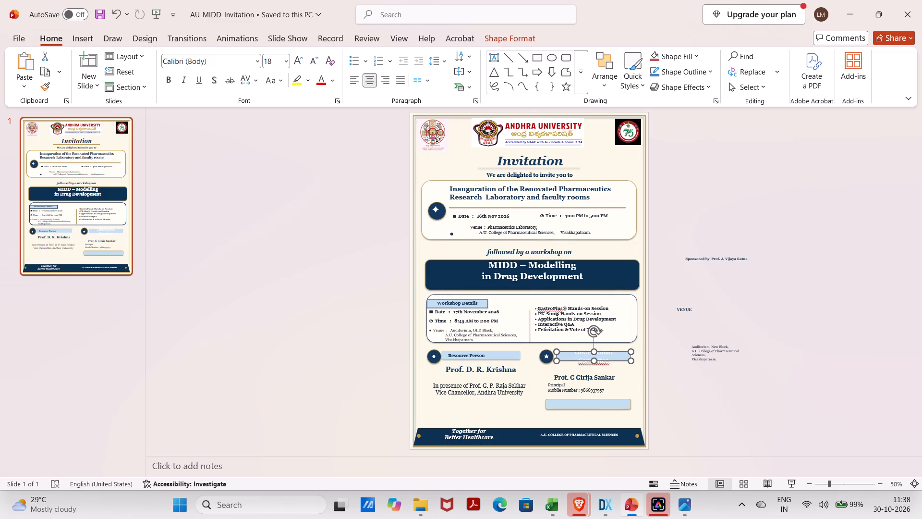
pyautogui.click(607, 353)
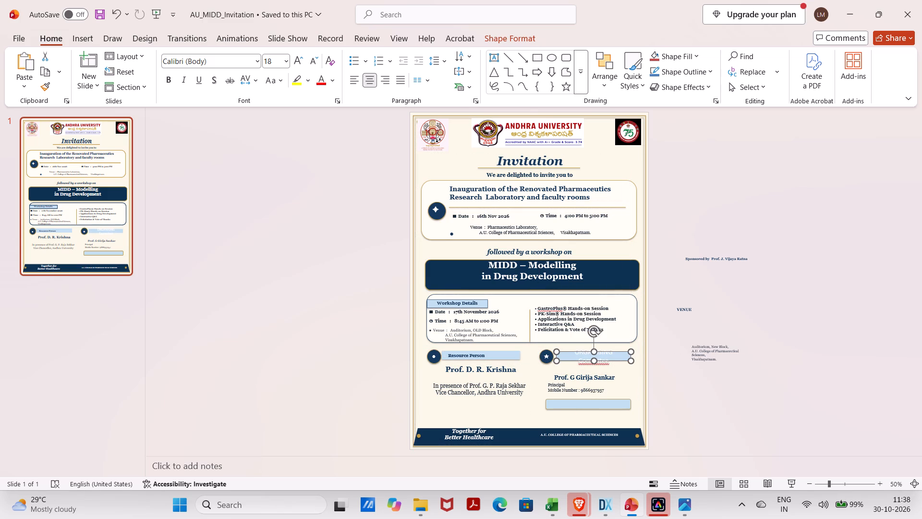
pyautogui.click(608, 359)
pyautogui.click(618, 366)
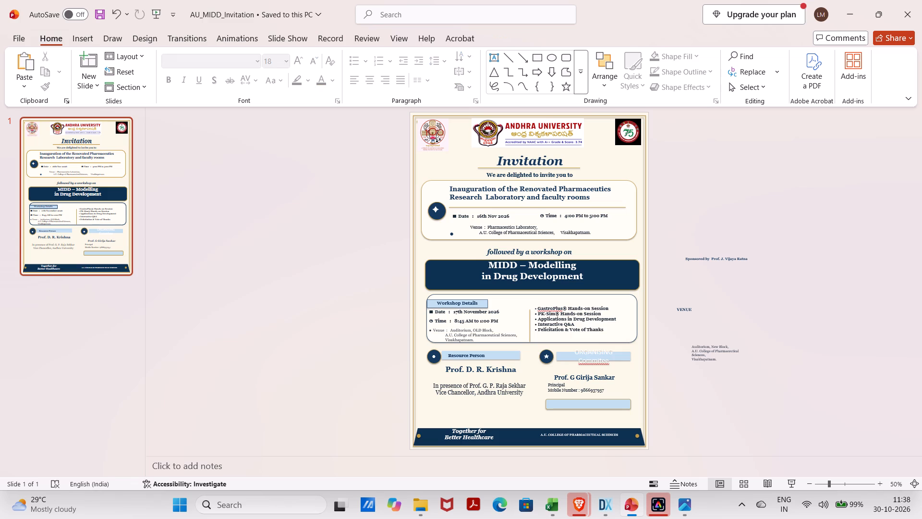
pyautogui.moveTo(610, 360); pyautogui.dragTo(578, 352)
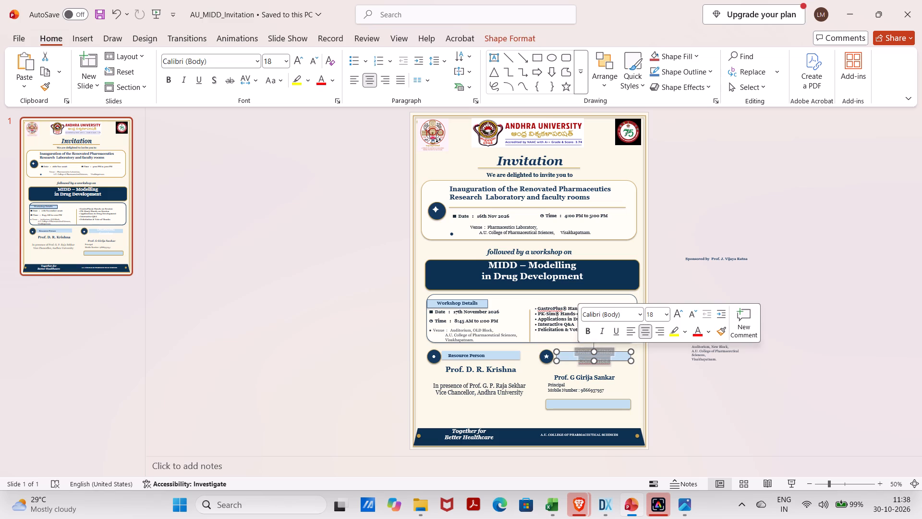
pyautogui.click(710, 332)
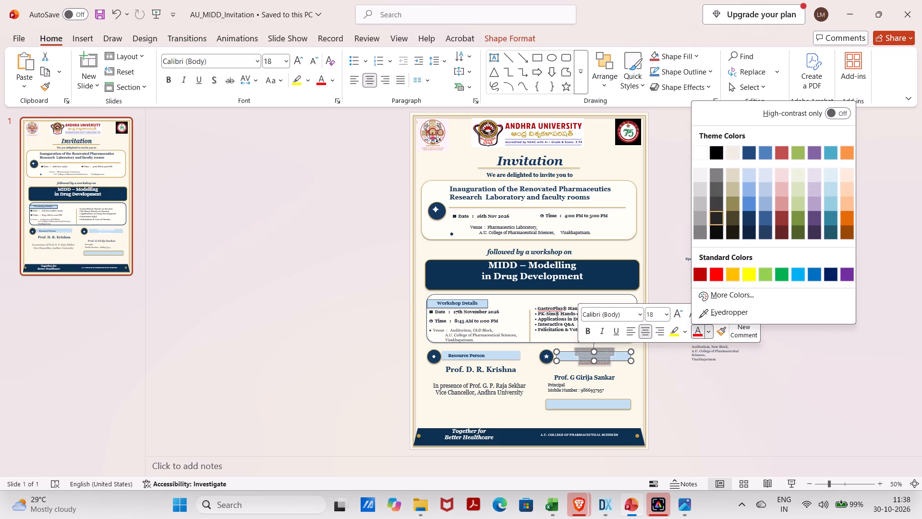
pyautogui.click(717, 152)
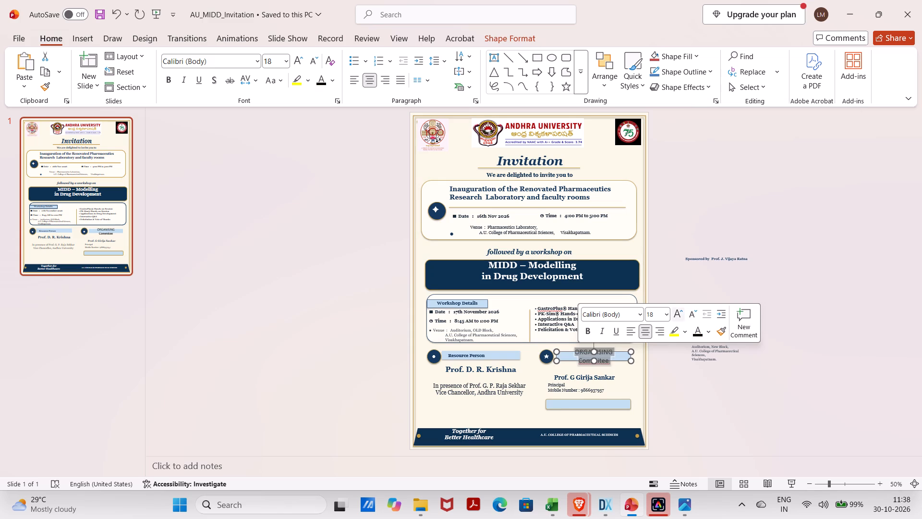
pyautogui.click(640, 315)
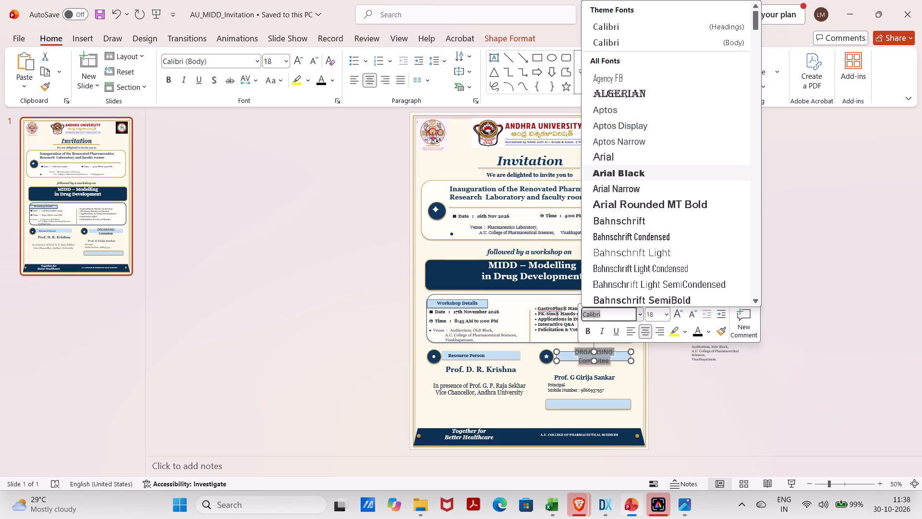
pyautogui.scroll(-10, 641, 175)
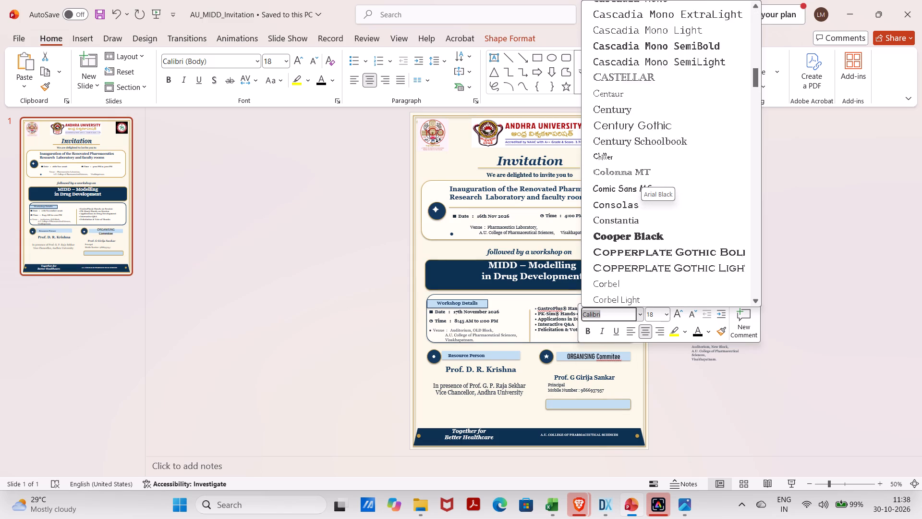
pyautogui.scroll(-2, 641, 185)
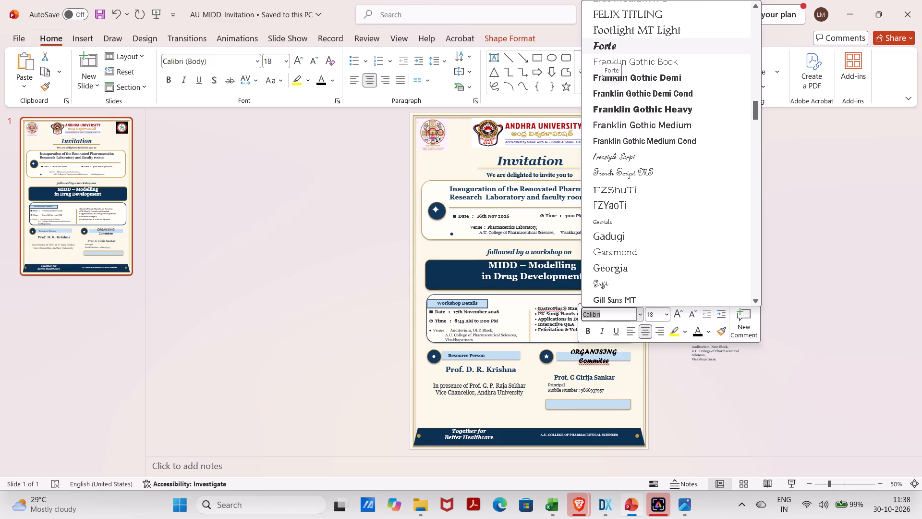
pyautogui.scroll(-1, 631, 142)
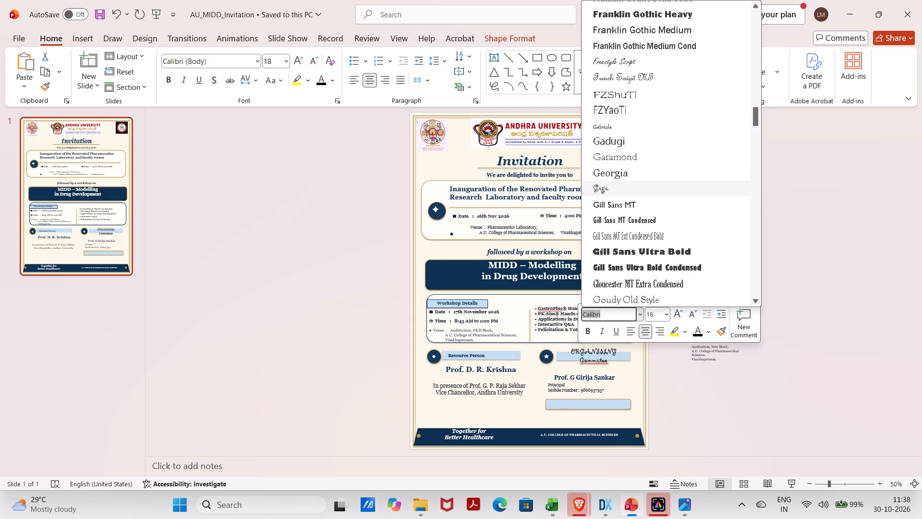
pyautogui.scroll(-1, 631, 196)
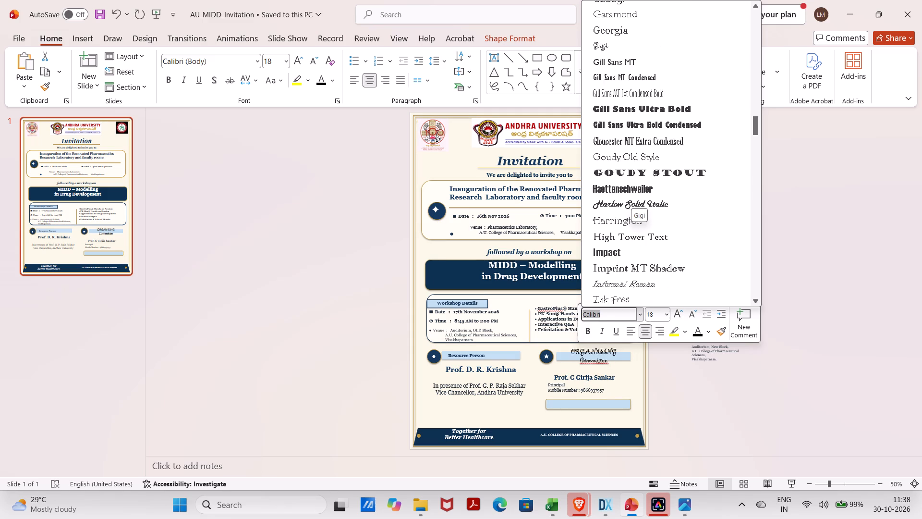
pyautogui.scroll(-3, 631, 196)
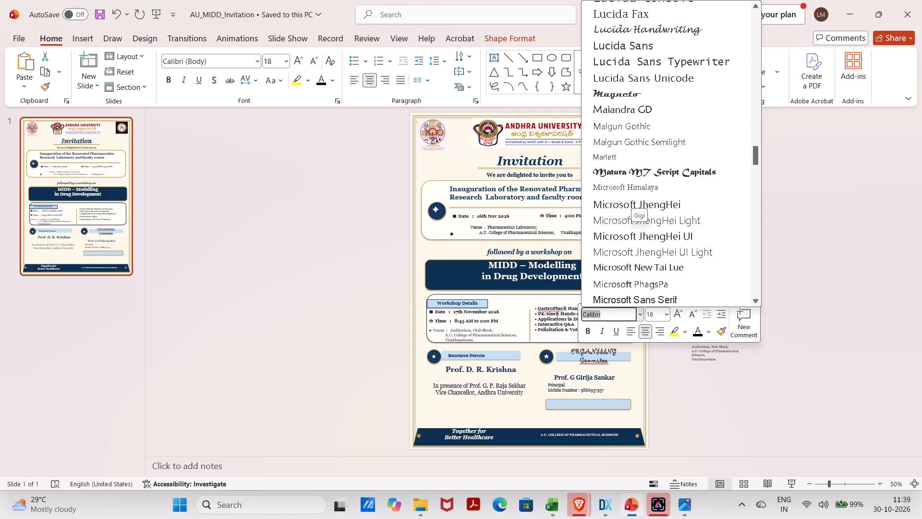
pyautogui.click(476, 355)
# Set the organising committee heading in the star icon's bar to Georgia, the font of the Resource Person heading.
pyautogui.click(476, 355)
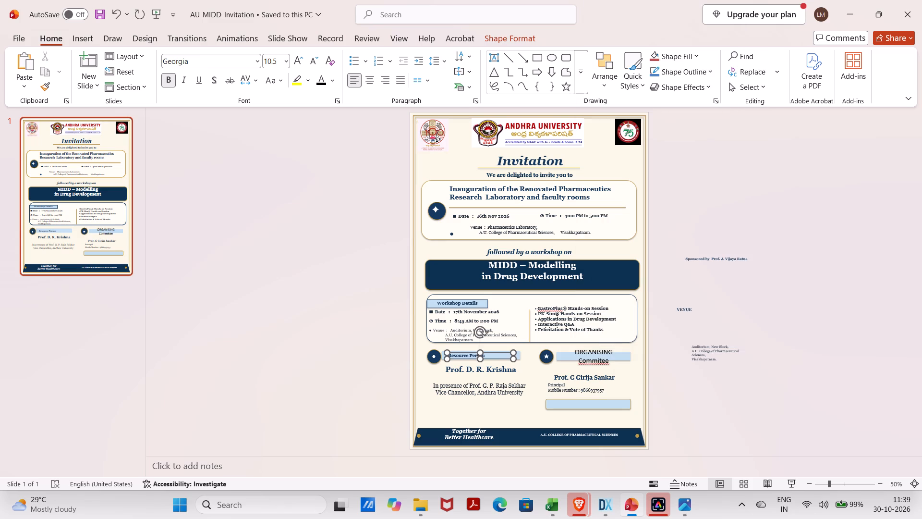
pyautogui.click(608, 356)
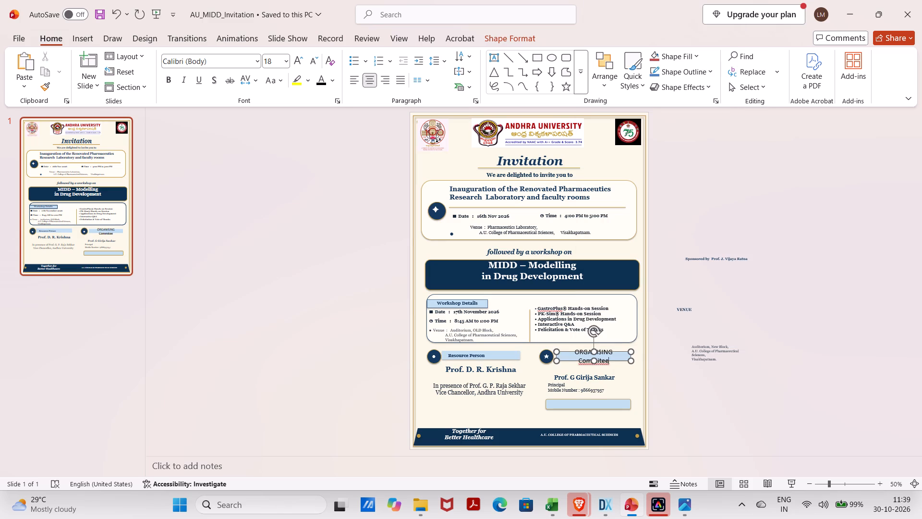
pyautogui.moveTo(609, 358); pyautogui.dragTo(588, 353)
pyautogui.moveTo(588, 353); pyautogui.dragTo(585, 353)
pyautogui.click(648, 316)
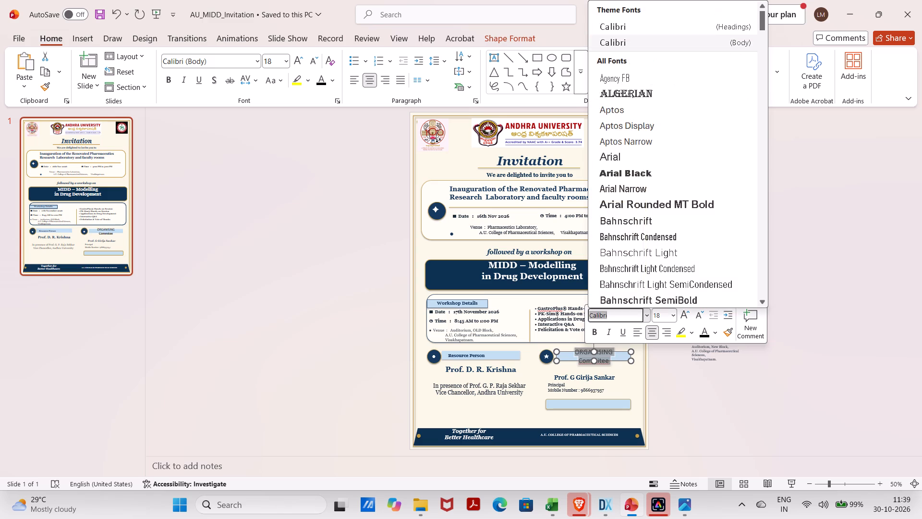
pyautogui.scroll(-3, 676, 272)
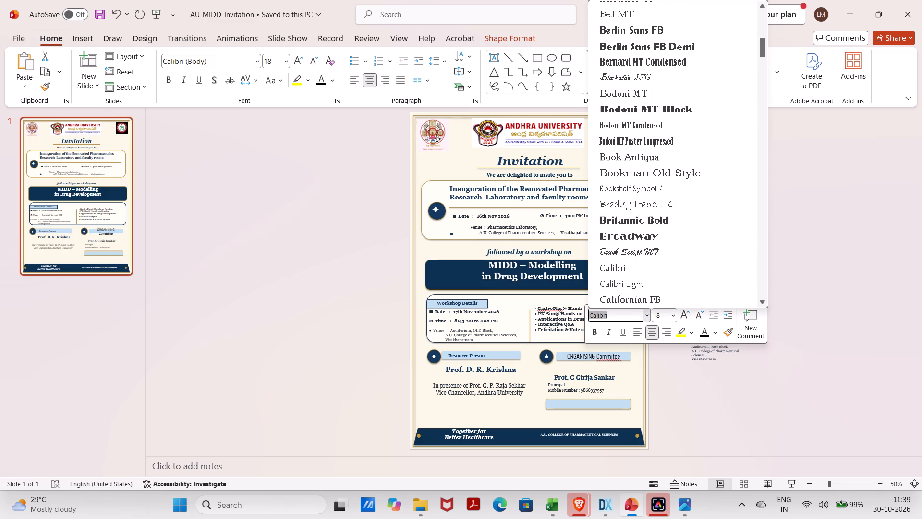
pyautogui.click(633, 318)
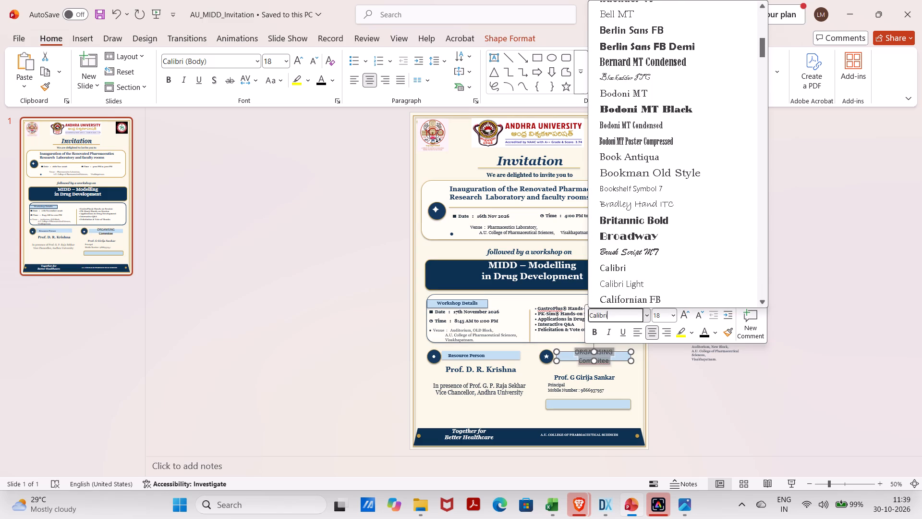
pyautogui.scroll(-6, 634, 296)
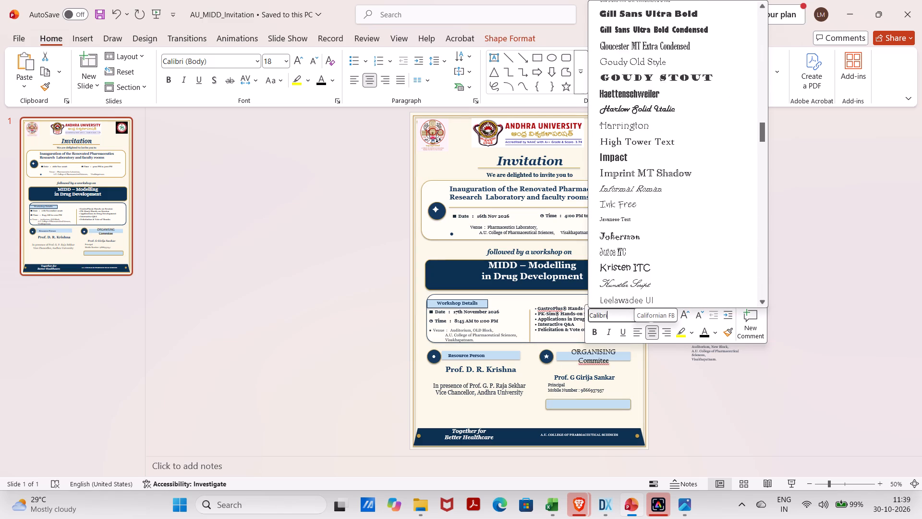
pyautogui.scroll(-1, 634, 296)
pyautogui.scroll(1, 634, 296)
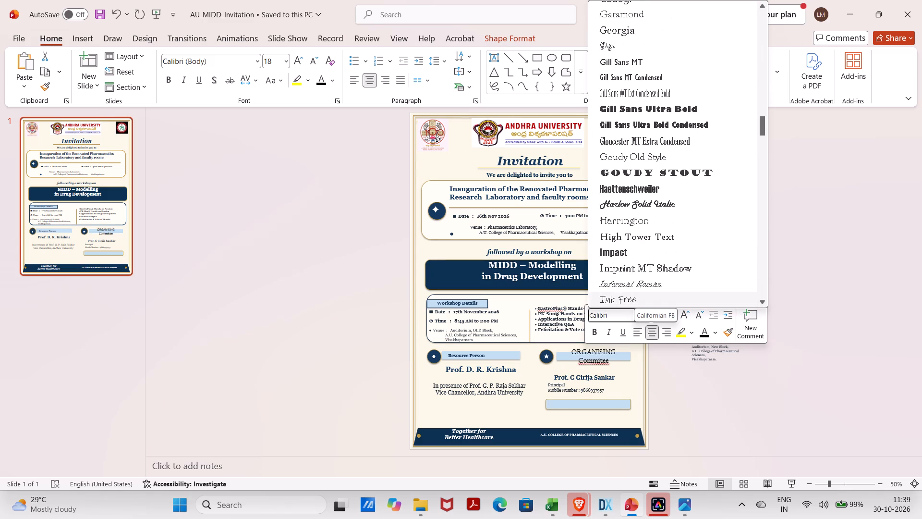
pyautogui.click(620, 34)
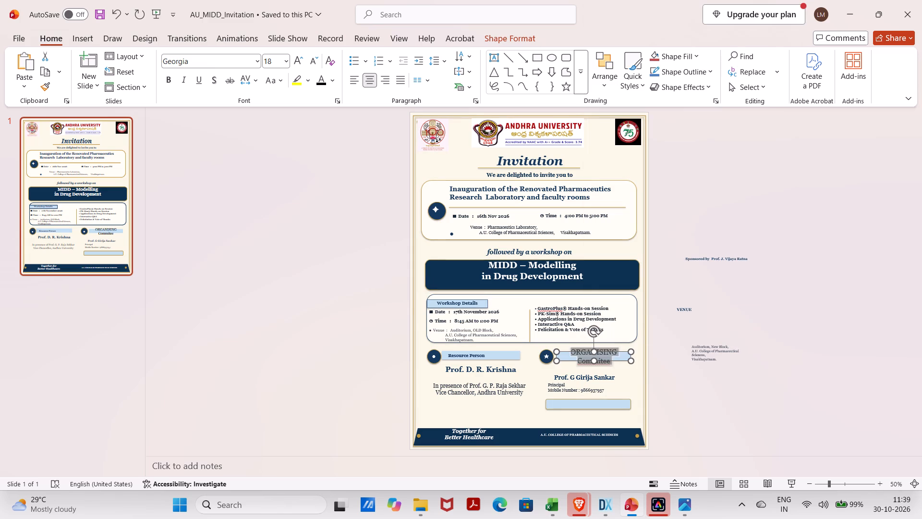
# Reduce the whole organising committee heading to font size 12.
pyautogui.click(617, 357)
pyautogui.moveTo(617, 357); pyautogui.dragTo(610, 356)
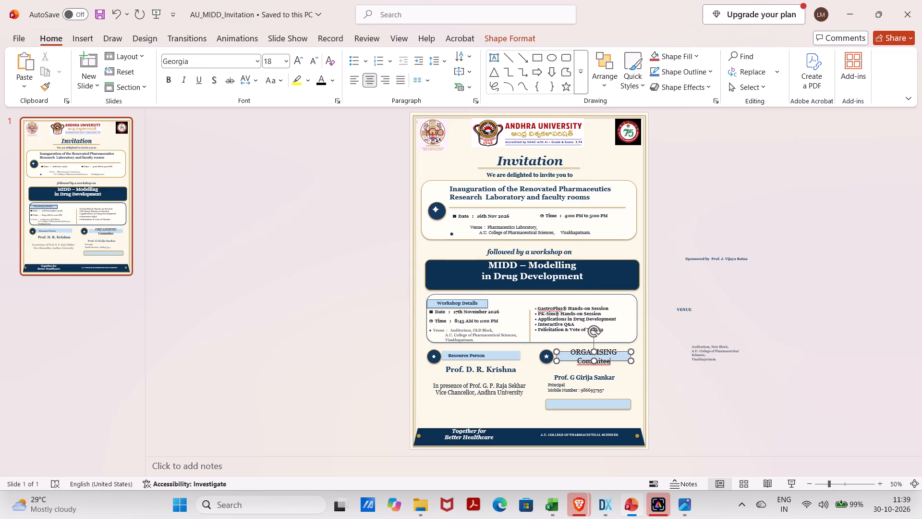
pyautogui.moveTo(610, 356); pyautogui.dragTo(604, 354)
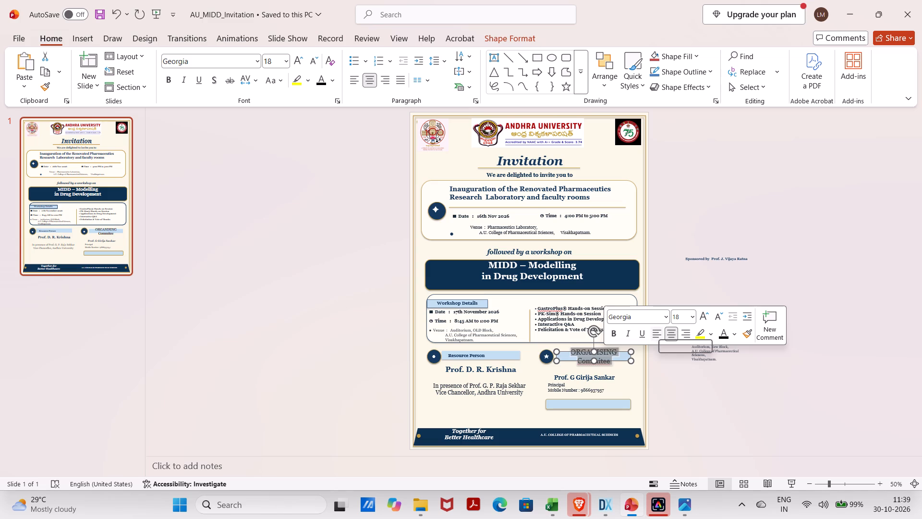
pyautogui.click(692, 315)
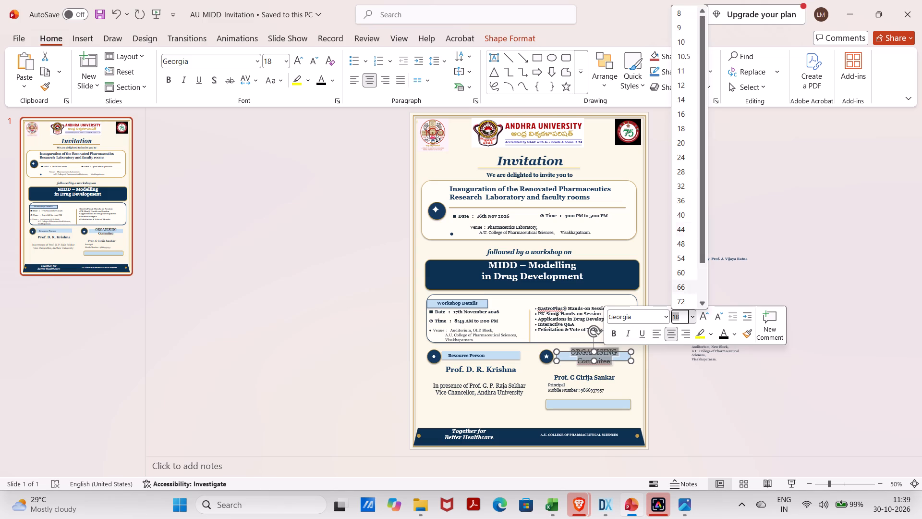
pyautogui.click(682, 88)
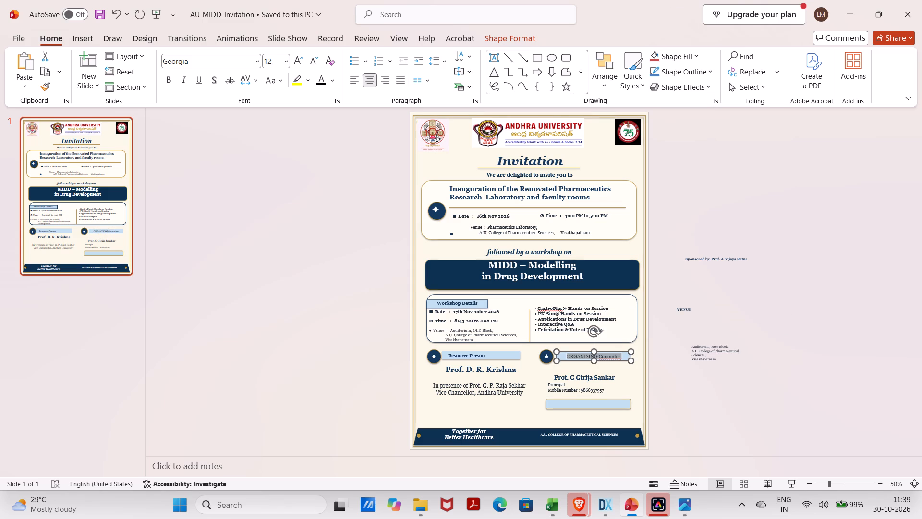
# Apply sentence case to the whole organising committee heading in the star icon's bar.
pyautogui.click(604, 357)
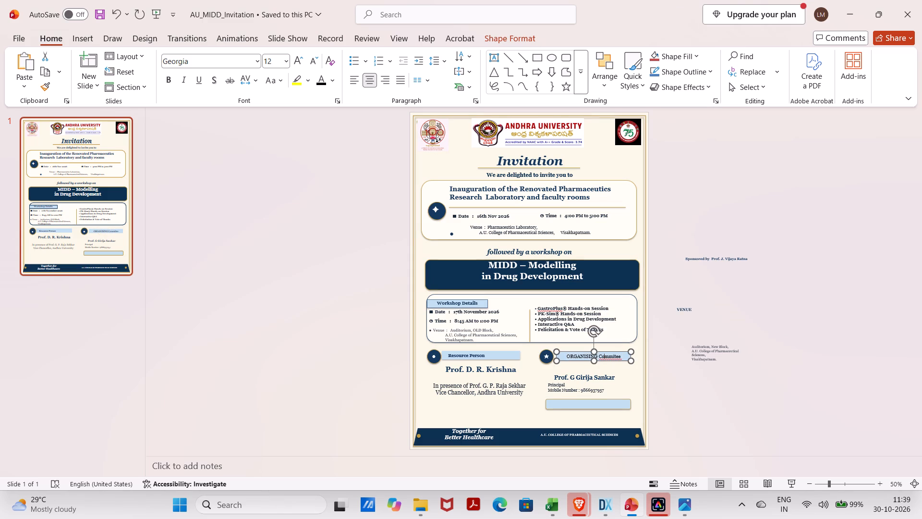
pyautogui.moveTo(601, 357); pyautogui.dragTo(558, 357)
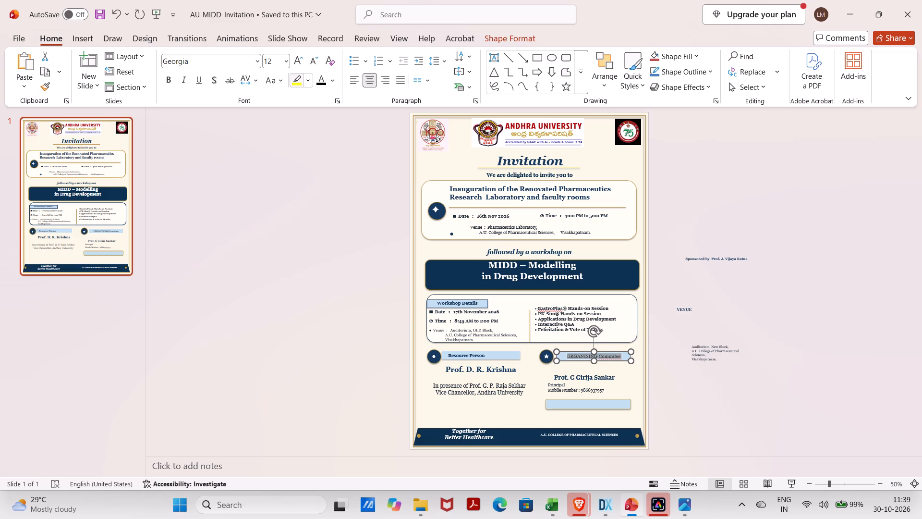
pyautogui.click(280, 81)
pyautogui.click(282, 96)
pyautogui.click(308, 76)
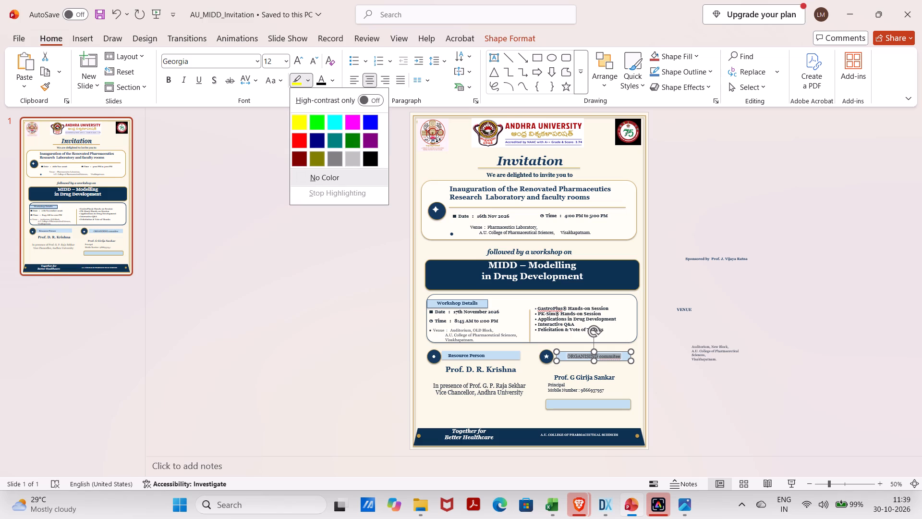
pyautogui.click(280, 77)
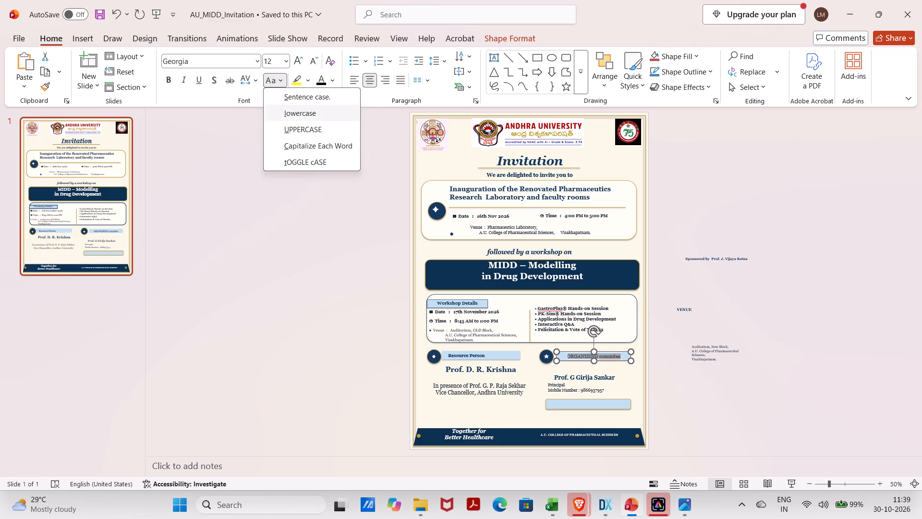
pyautogui.click(289, 100)
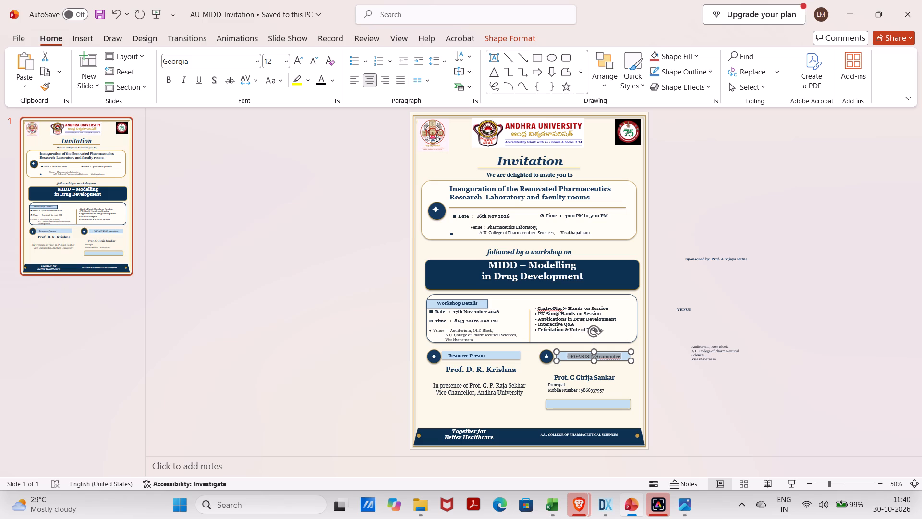
# Replace the capitalised first word of the committee heading in the star icon's bar with "Organizing".
pyautogui.click(598, 353)
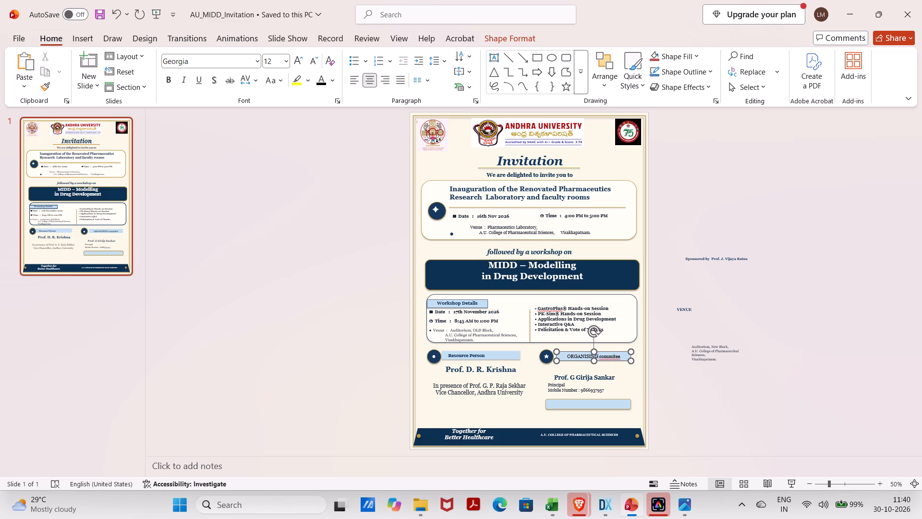
pyautogui.click(599, 358)
pyautogui.press('BackSpace')
pyautogui.press('BackSpace')
pyautogui.press('BackSpace')
pyautogui.press('BackSpace')
pyautogui.press('BackSpace')
pyautogui.press('BackSpace')
pyautogui.press('BackSpace')
pyautogui.press('BackSpace')
pyautogui.press('BackSpace')
pyautogui.press('BackSpace')
pyautogui.press('r')
pyautogui.write('gani')
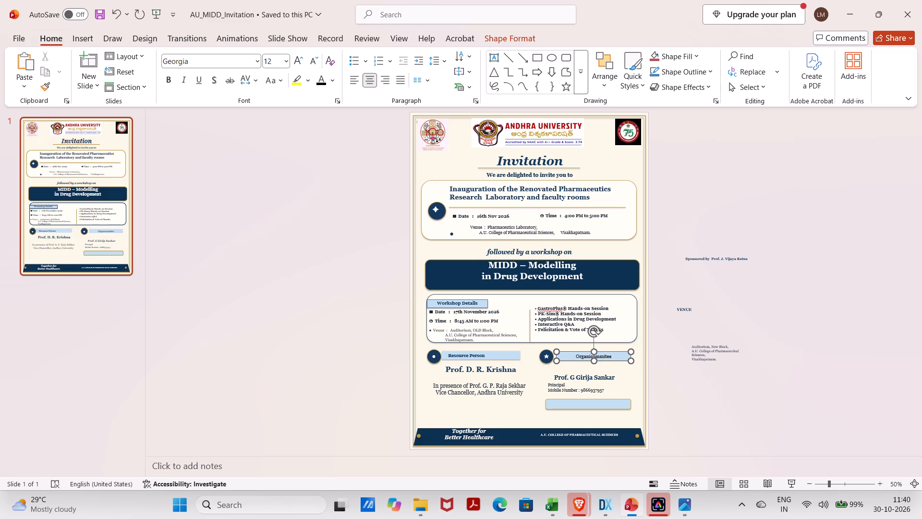
pyautogui.write('zi')
pyautogui.write('ng')
pyautogui.press('space')
pyautogui.click(608, 372)
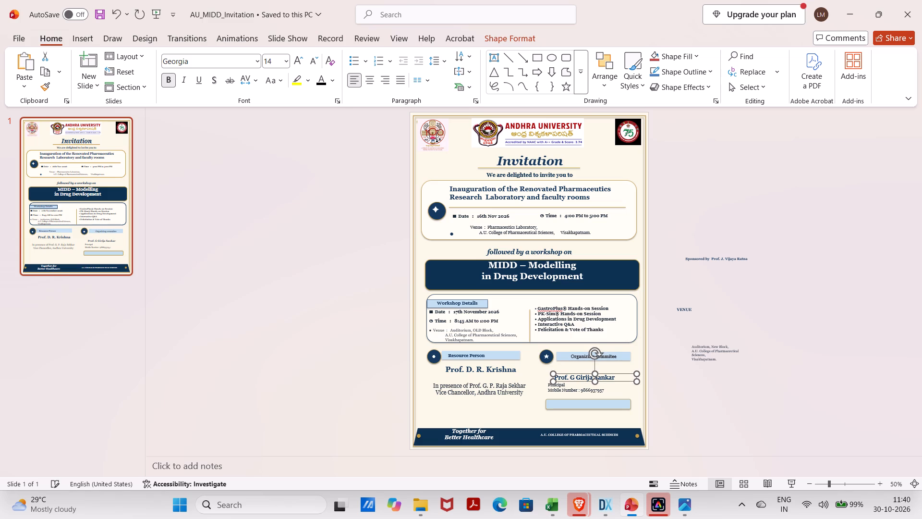
# Reposition the off-slide "Sponsored by" text box by resizing it until its line sits upright just below the "Organizing" heading bar.
pyautogui.click(707, 258)
pyautogui.moveTo(707, 258); pyautogui.dragTo(689, 305)
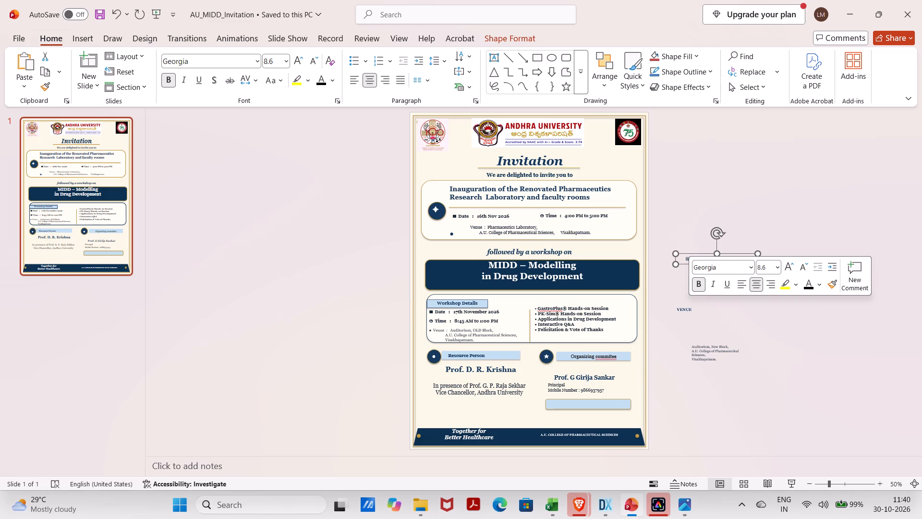
pyautogui.moveTo(674, 250); pyautogui.dragTo(571, 384)
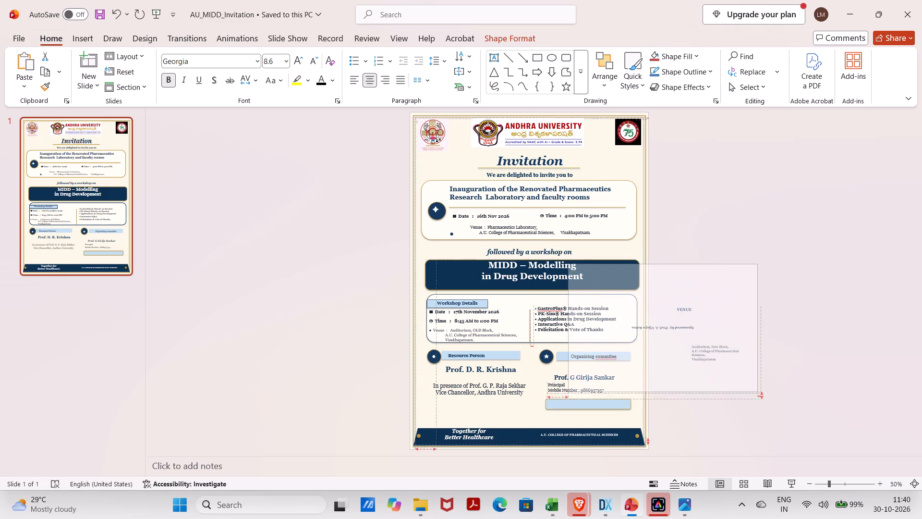
pyautogui.moveTo(571, 384); pyautogui.dragTo(595, 355)
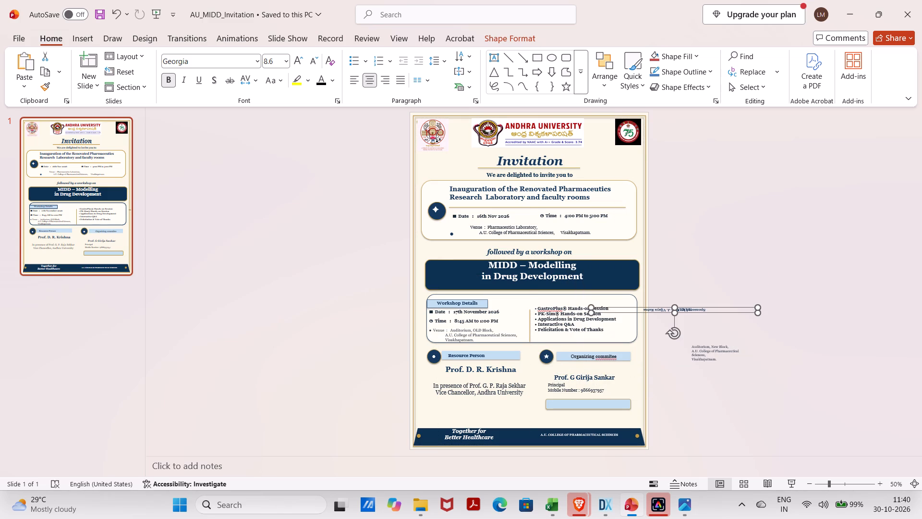
pyautogui.moveTo(674, 304); pyautogui.dragTo(681, 345)
pyautogui.moveTo(674, 308); pyautogui.dragTo(683, 370)
pyautogui.moveTo(759, 313); pyautogui.dragTo(748, 327)
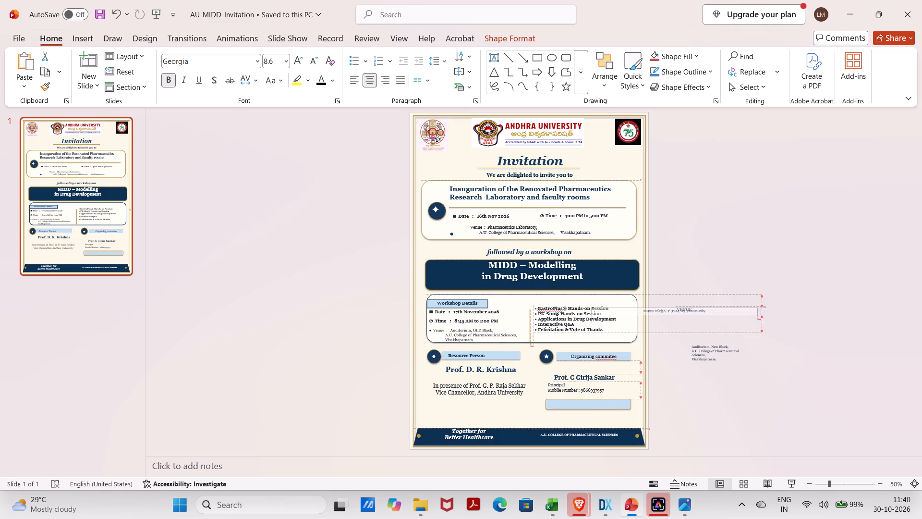
pyautogui.moveTo(748, 327); pyautogui.dragTo(669, 418)
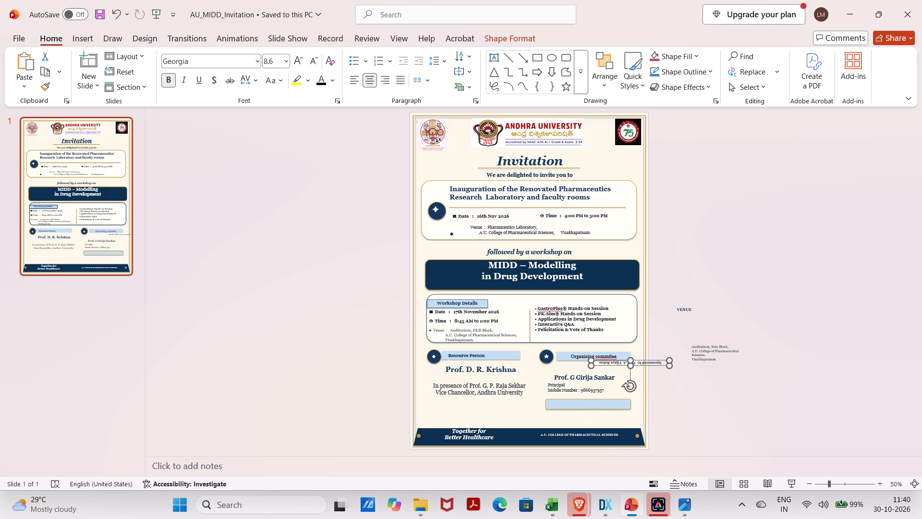
pyautogui.moveTo(631, 360); pyautogui.dragTo(637, 377)
pyautogui.moveTo(631, 360); pyautogui.dragTo(635, 411)
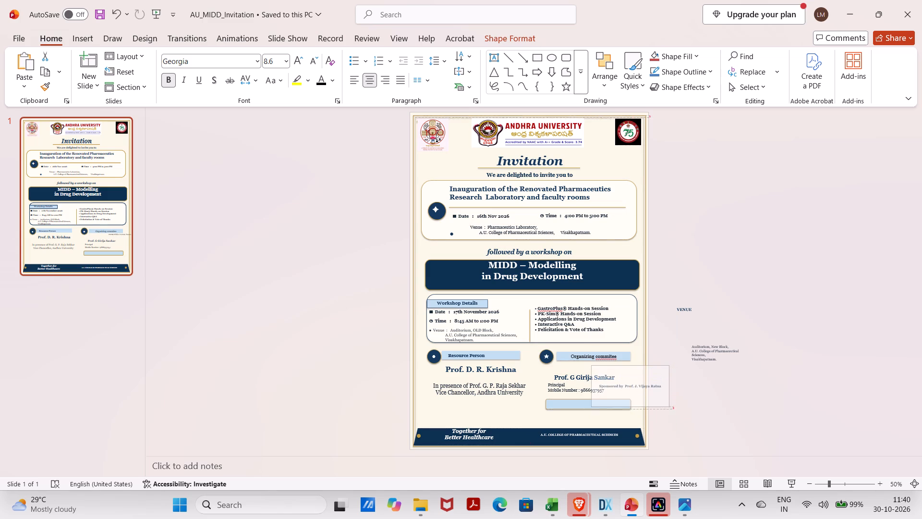
pyautogui.moveTo(635, 411); pyautogui.dragTo(637, 412)
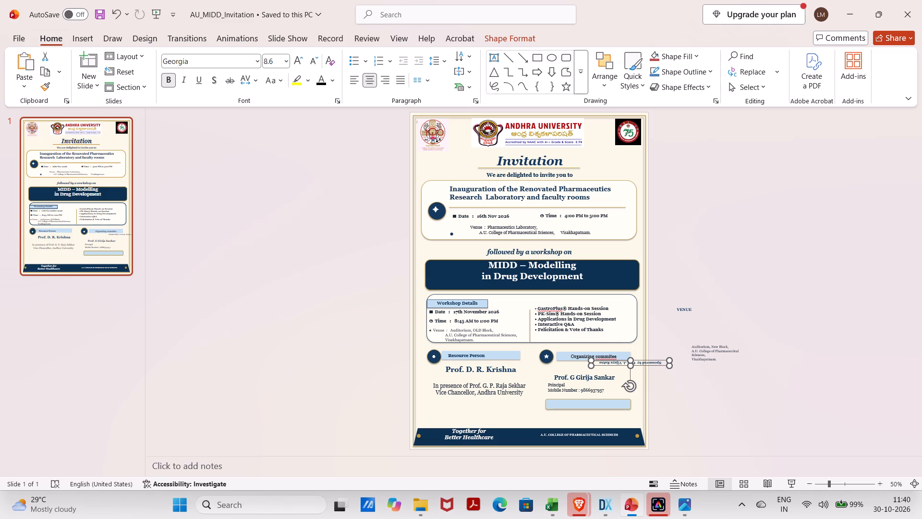
pyautogui.click(627, 391)
pyautogui.moveTo(669, 364); pyautogui.dragTo(612, 379)
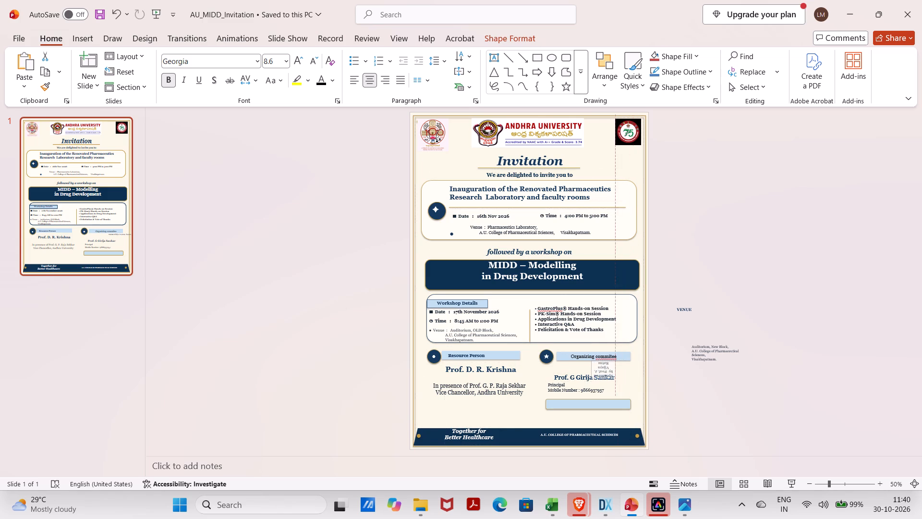
pyautogui.moveTo(612, 379); pyautogui.dragTo(692, 386)
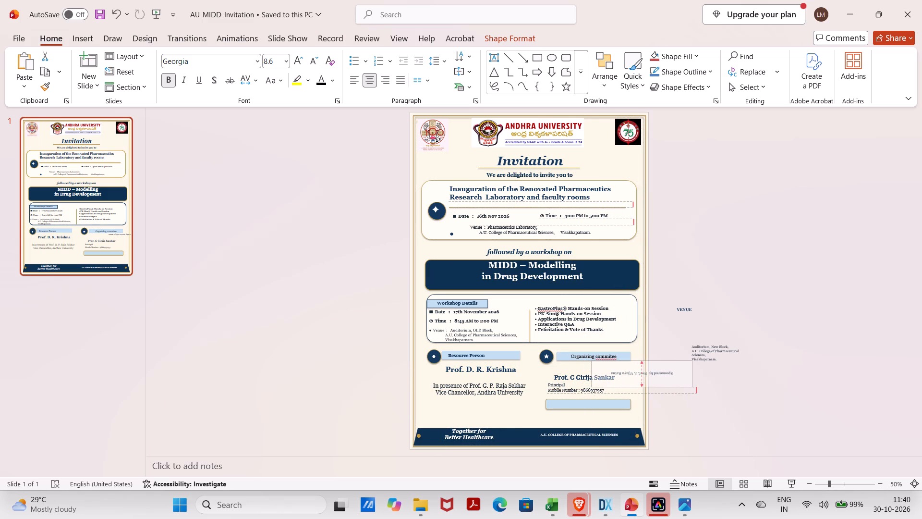
pyautogui.moveTo(692, 386); pyautogui.dragTo(675, 364)
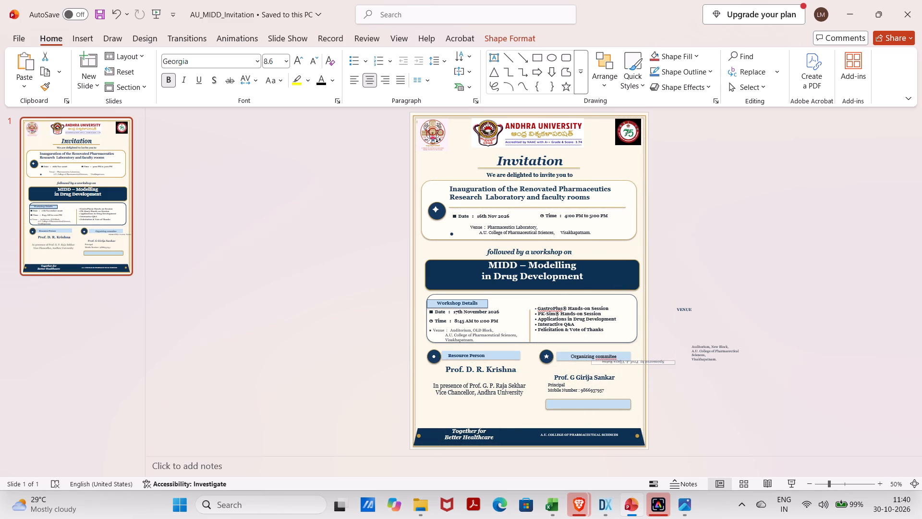
pyautogui.moveTo(675, 364); pyautogui.dragTo(672, 355)
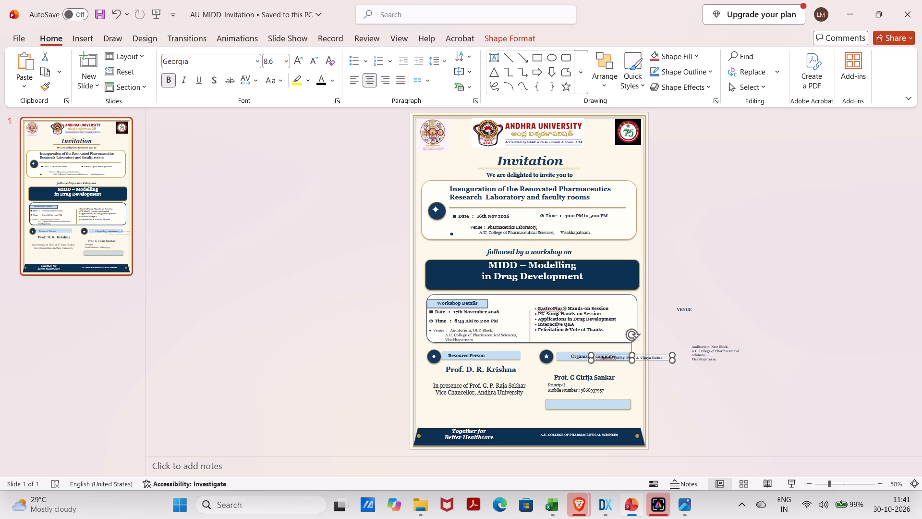
pyautogui.moveTo(661, 358); pyautogui.dragTo(660, 367)
pyautogui.moveTo(591, 354); pyautogui.dragTo(584, 367)
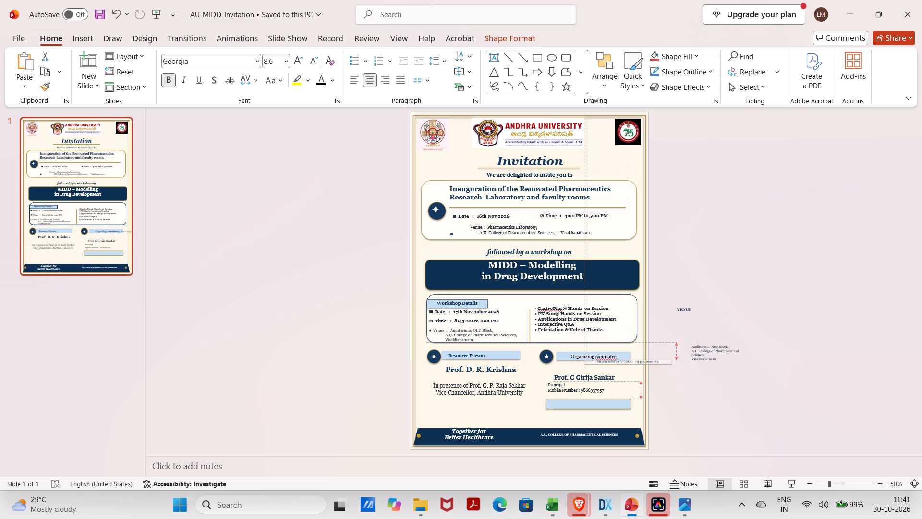
pyautogui.moveTo(584, 367); pyautogui.dragTo(566, 370)
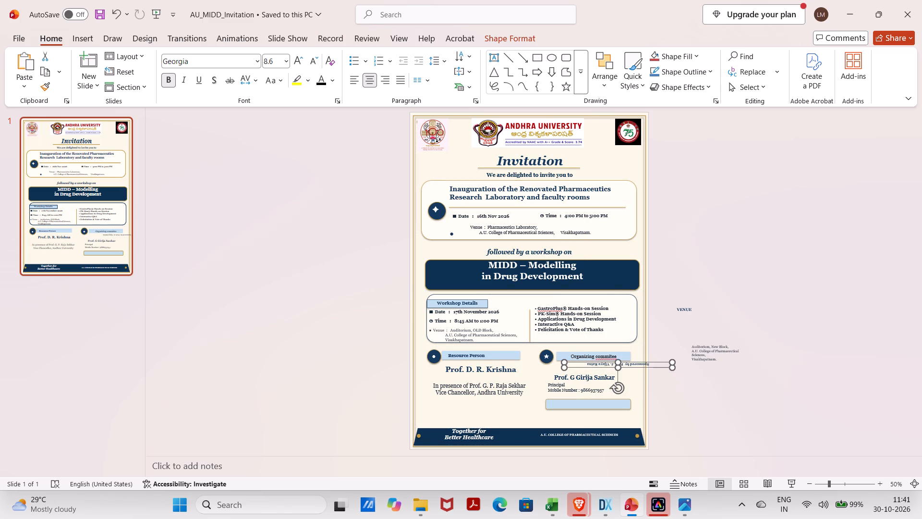
pyautogui.moveTo(564, 362); pyautogui.dragTo(569, 374)
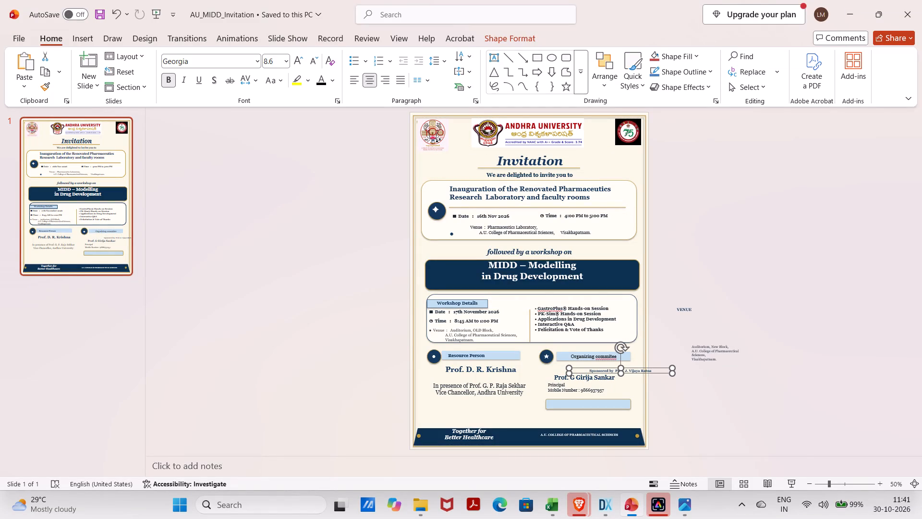
# Set the whole "Sponsored by" line below the committee heading to font size 14.
pyautogui.click(614, 372)
pyautogui.moveTo(650, 370); pyautogui.dragTo(649, 370)
pyautogui.moveTo(649, 370); pyautogui.dragTo(582, 371)
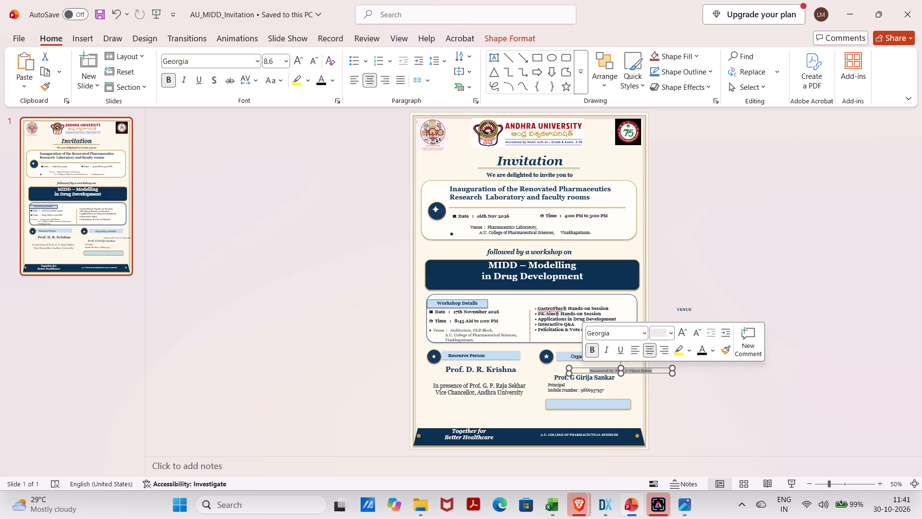
pyautogui.click(672, 332)
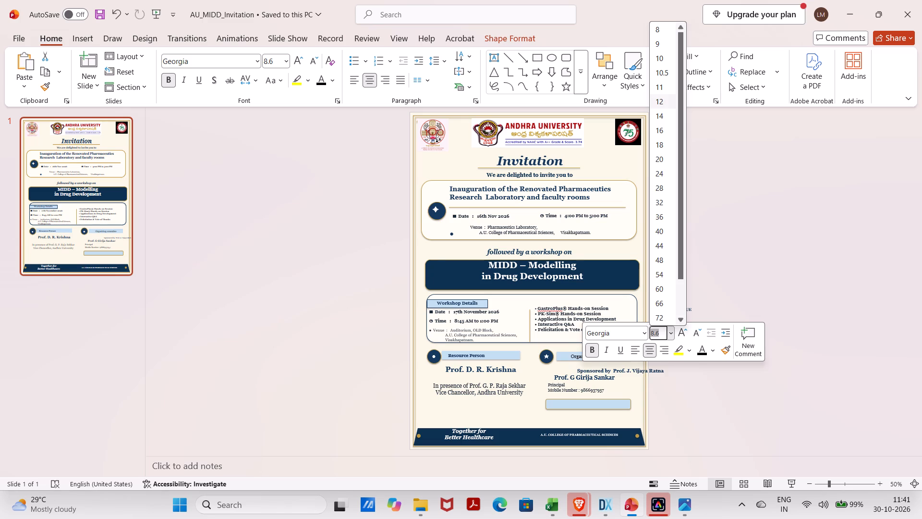
pyautogui.click(661, 111)
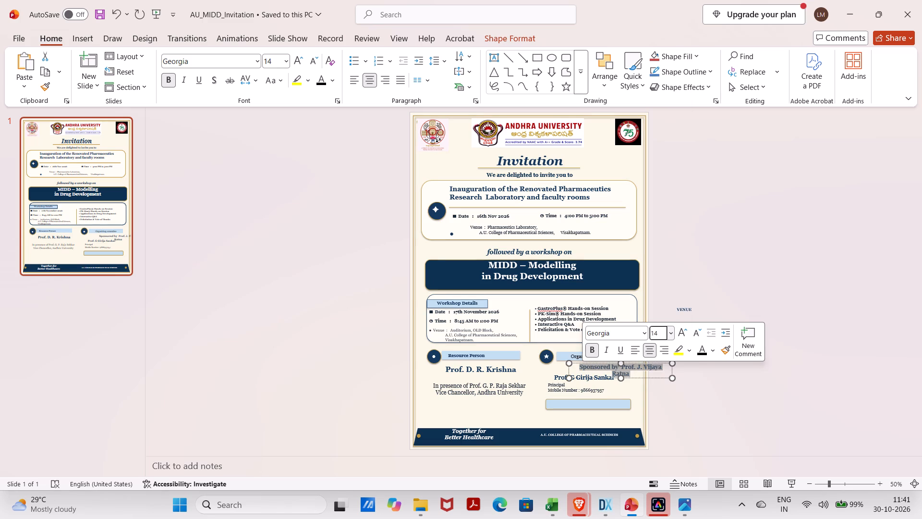
# Delete the words "Sponsored by" from the line below the committee heading, keeping only the professor's title and name.
pyautogui.click(621, 367)
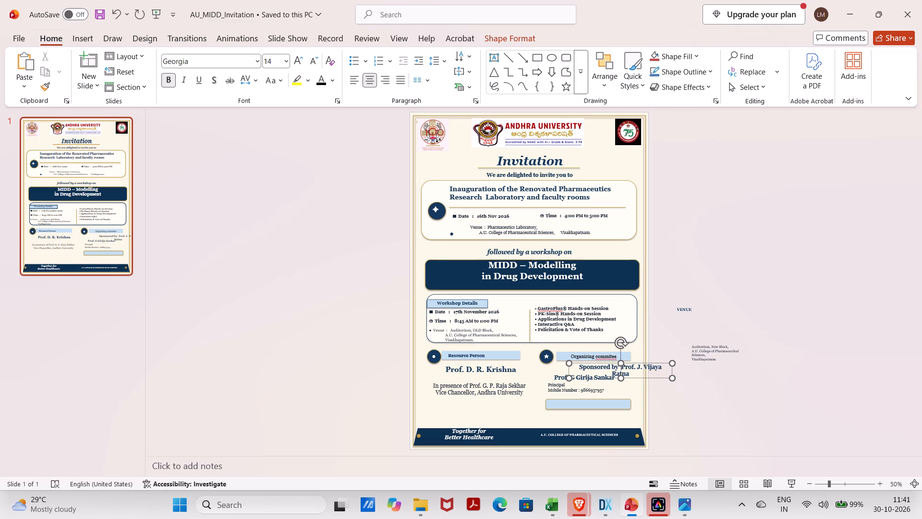
pyautogui.press('BackSpace')
pyautogui.press('BackSpace')
pyautogui.press('BackSpace')
pyautogui.press('BackSpace')
pyautogui.press('BackSpace')
pyautogui.press('BackSpace')
pyautogui.press('BackSpace')
pyautogui.press('BackSpace')
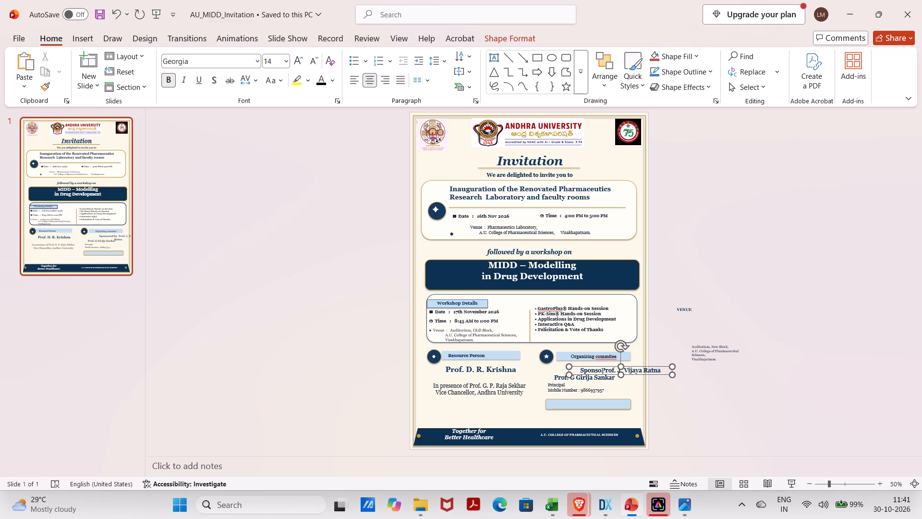
pyautogui.press('BackSpace')
pyautogui.press('BackSpace')
pyautogui.press('BackSpace')
pyautogui.press('BackSpace')
pyautogui.press('BackSpace')
pyautogui.press('BackSpace')
# Widen the first committee name's text box to the left so the name sits centred below the "Organizing" heading bar.
pyautogui.moveTo(569, 368); pyautogui.dragTo(532, 366)
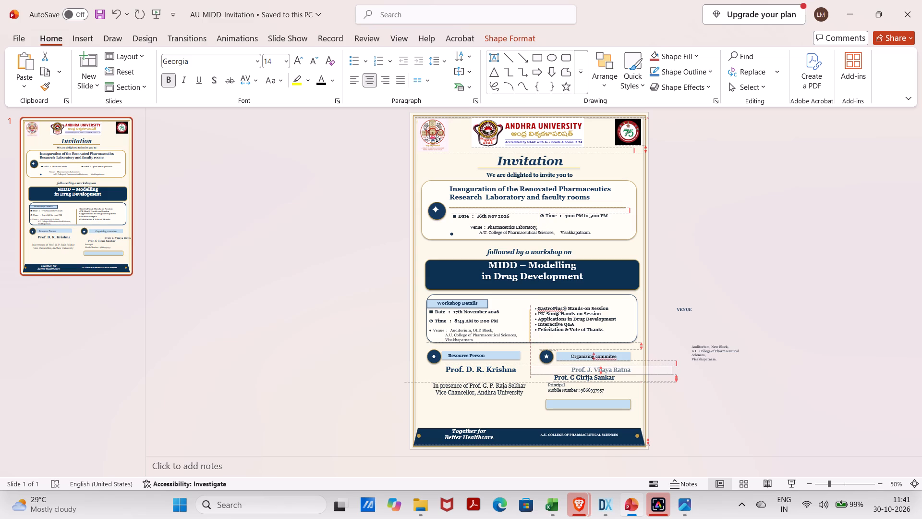
pyautogui.moveTo(532, 366); pyautogui.dragTo(523, 366)
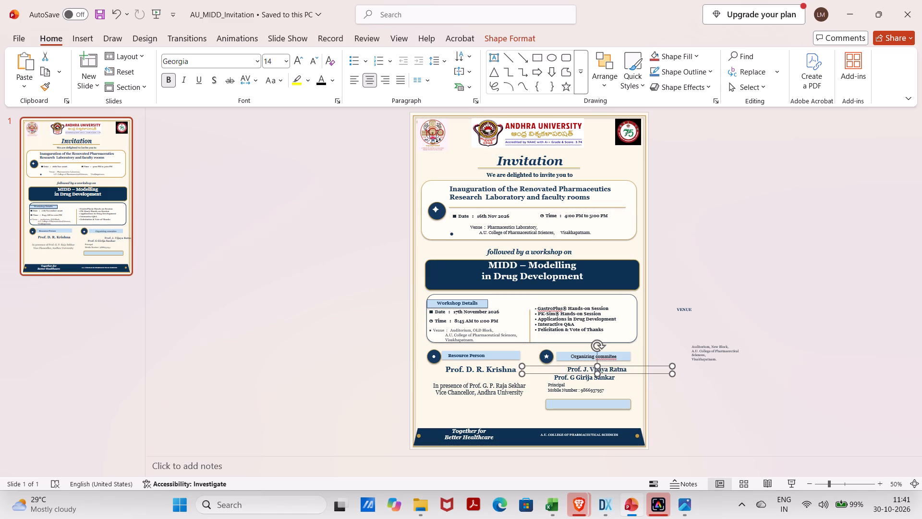
pyautogui.click(670, 395)
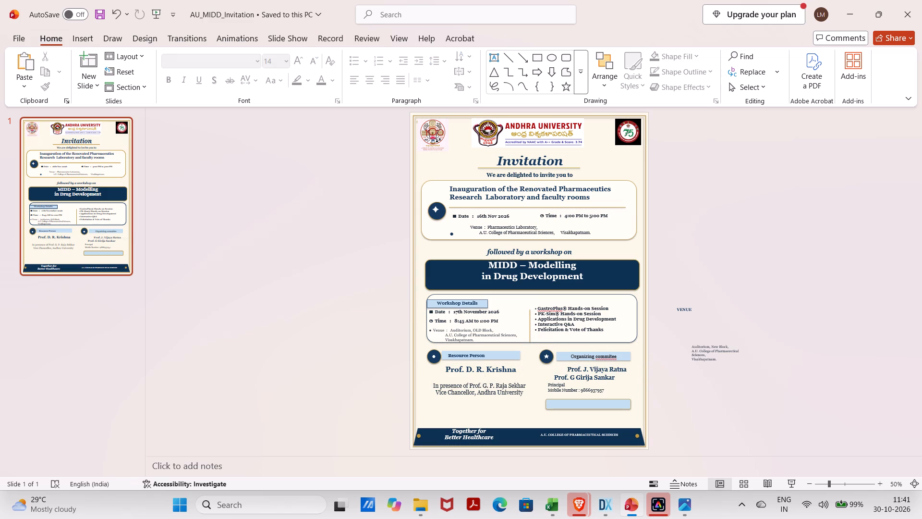
# Move the second committee name's text box slightly right so it lines up under the first name.
pyautogui.moveTo(604, 375); pyautogui.dragTo(612, 377)
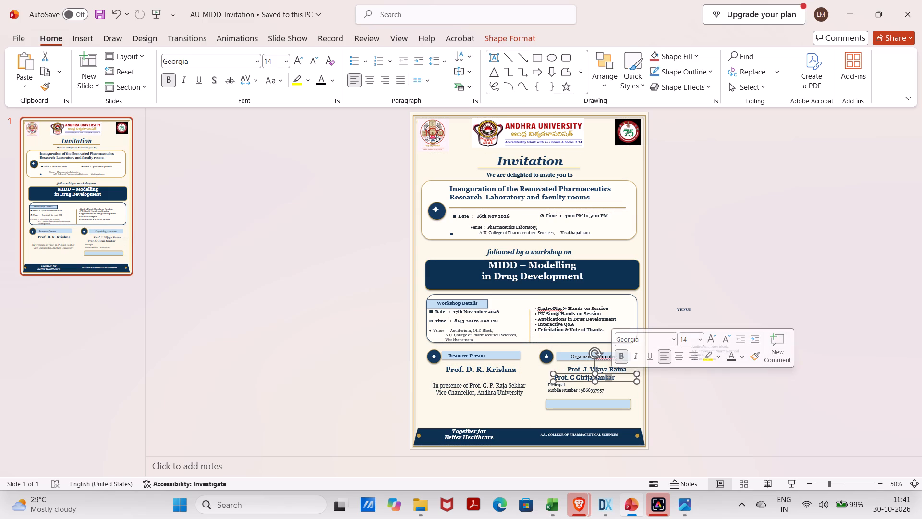
pyautogui.click(712, 384)
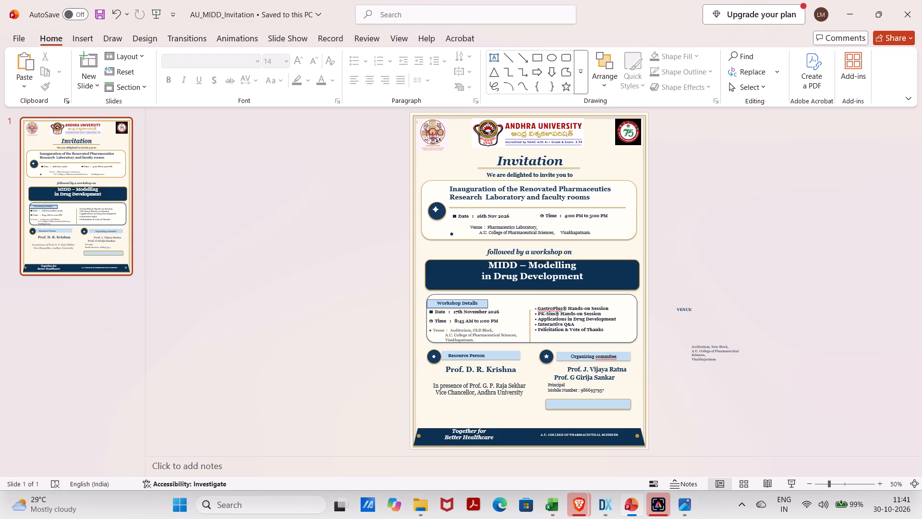
pyautogui.click(559, 377)
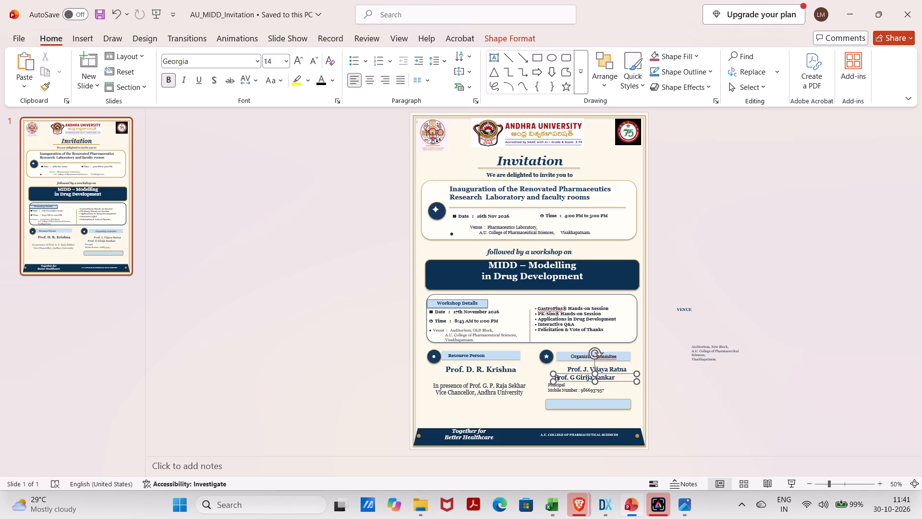
pyautogui.moveTo(552, 374); pyautogui.dragTo(565, 375)
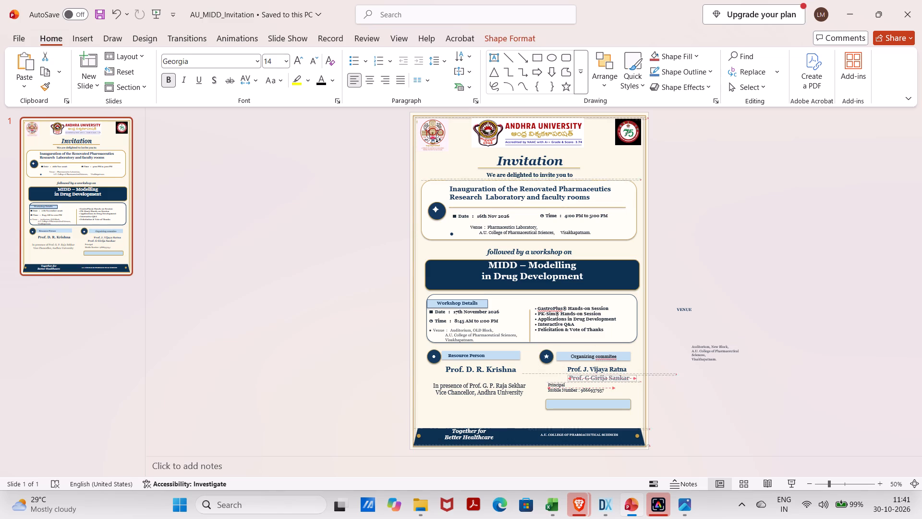
pyautogui.moveTo(565, 375); pyautogui.dragTo(565, 374)
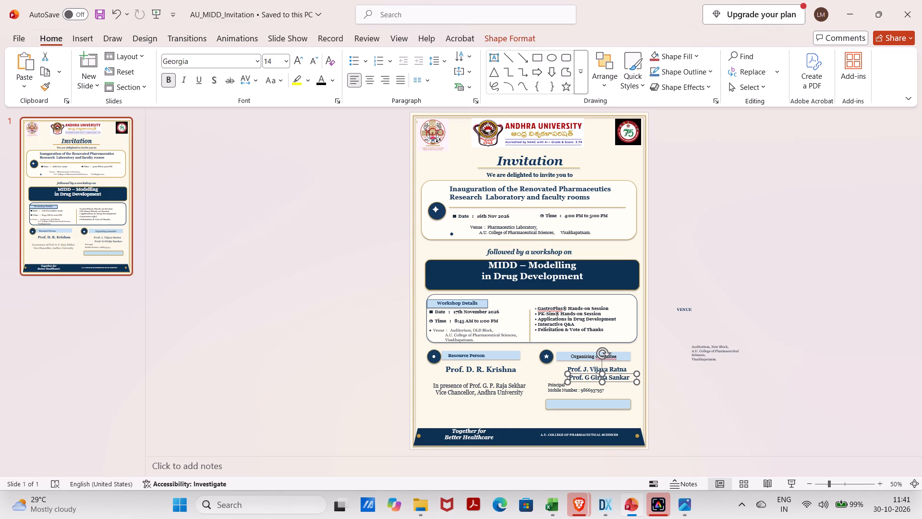
pyautogui.click(569, 374)
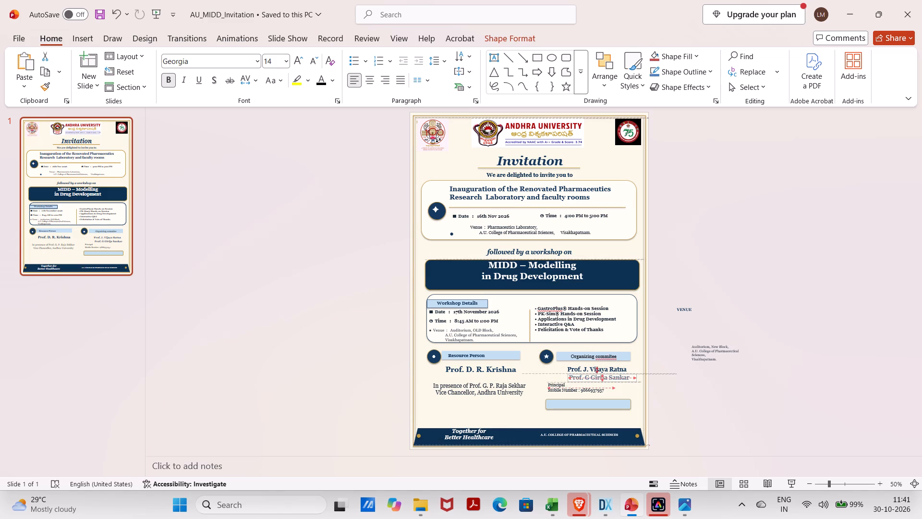
# Delete the text box with the "Principal" and mobile number lines below the second committee name.
pyautogui.click(582, 394)
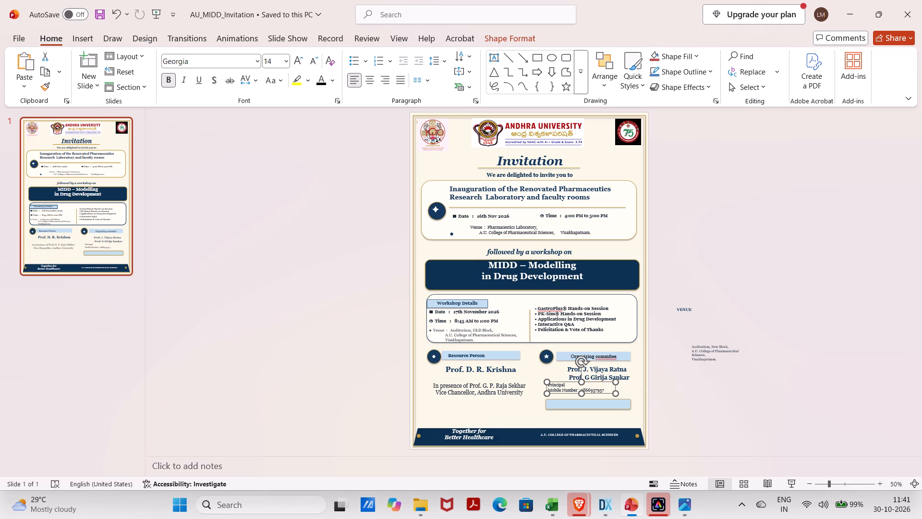
pyautogui.press('BackSpace')
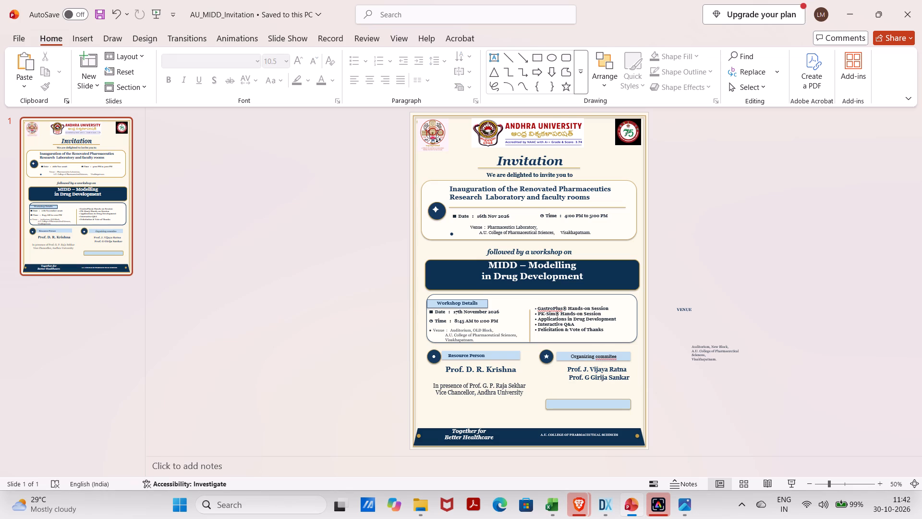
# Shift the second committee name slightly left to centre it beneath the first name.
pyautogui.click(577, 378)
pyautogui.click(569, 374)
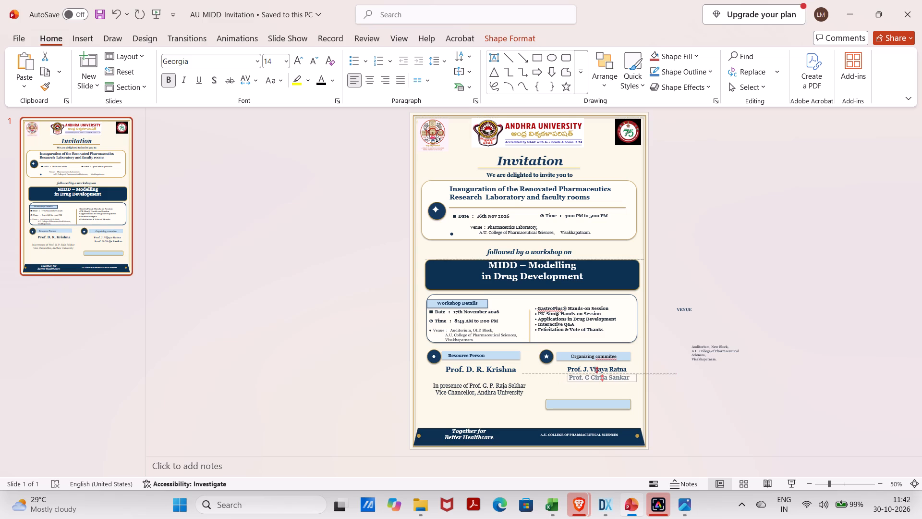
# Move the empty light-blue bar up until it sits just below the second committee name.
pyautogui.click(576, 401)
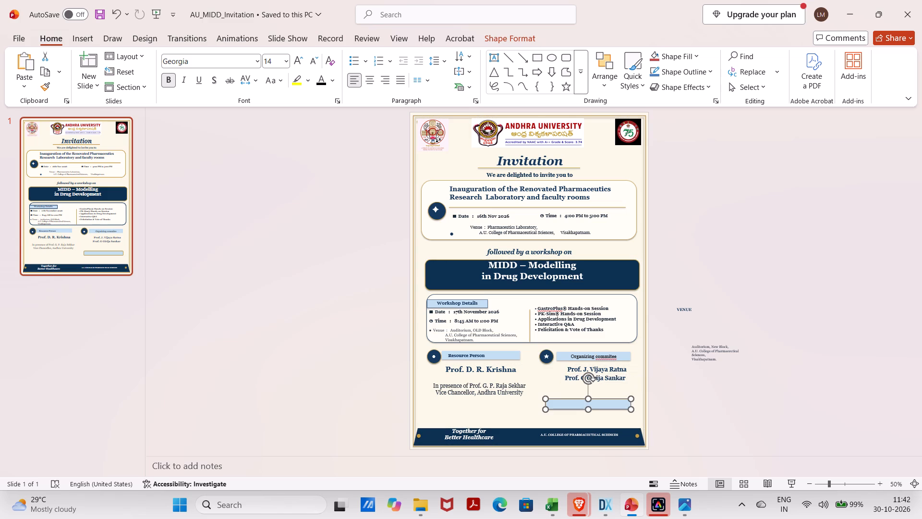
pyautogui.moveTo(579, 409); pyautogui.dragTo(579, 399)
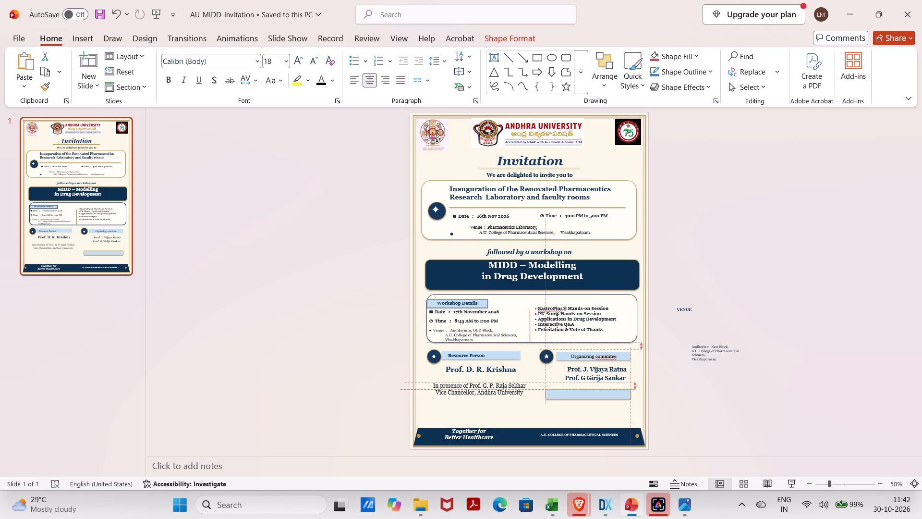
pyautogui.moveTo(579, 399); pyautogui.dragTo(582, 395)
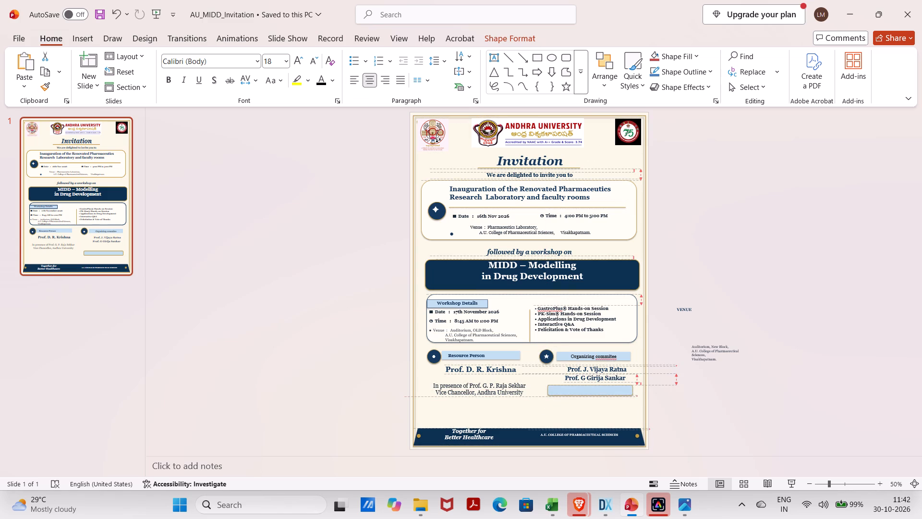
pyautogui.moveTo(582, 395); pyautogui.dragTo(582, 395)
# Choose black as the font colour in the empty bar below the committee names and enter the heading "Organizing secretory".
pyautogui.click(581, 394)
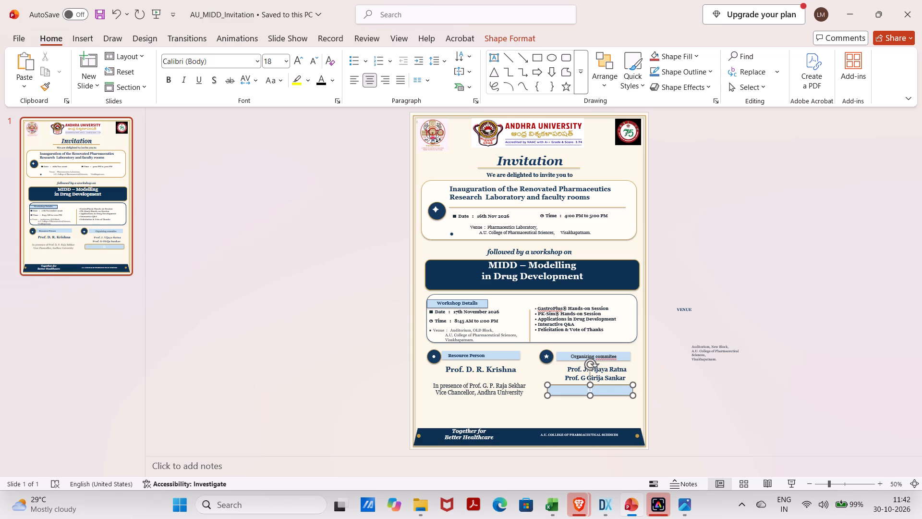
pyautogui.click(334, 84)
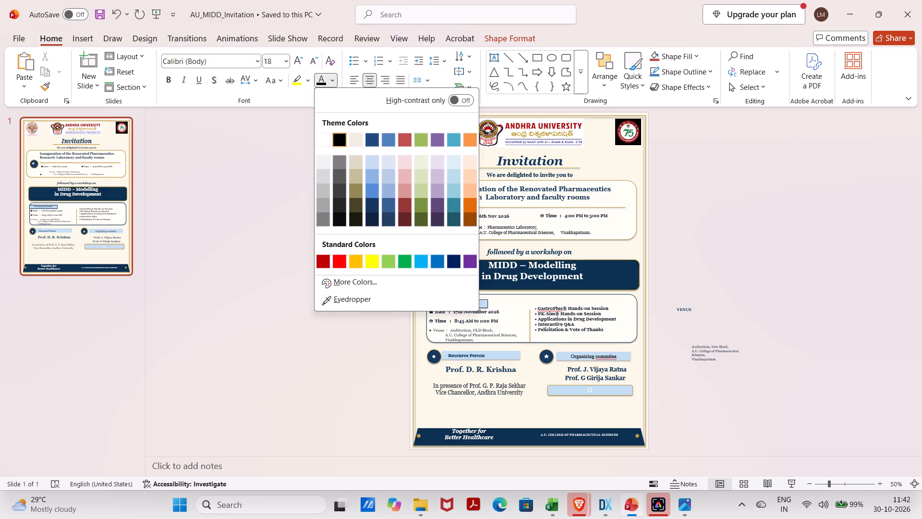
pyautogui.click(342, 137)
pyautogui.press('BackSpace')
pyautogui.press('o')
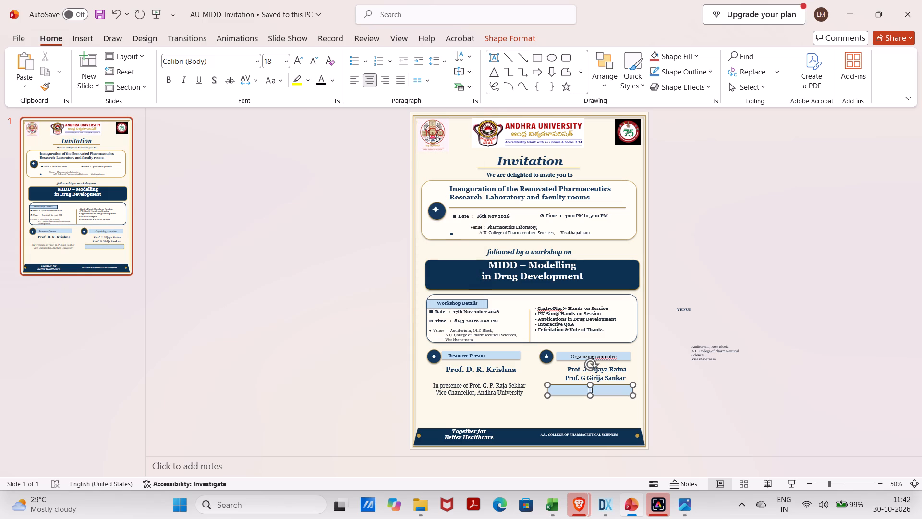
pyautogui.click(306, 84)
pyautogui.click(263, 174)
pyautogui.write('rg')
pyautogui.press('BackSpace')
pyautogui.write('gani')
pyautogui.write('zing secret')
pyautogui.write('or')
pyautogui.press('y')
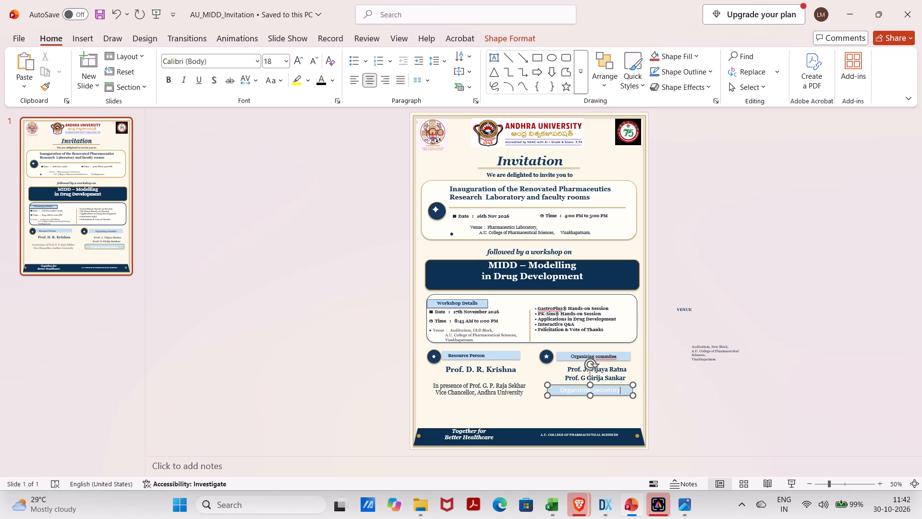
pyautogui.moveTo(618, 391); pyautogui.dragTo(602, 391)
pyautogui.moveTo(602, 391); pyautogui.dragTo(599, 391)
pyautogui.click(623, 390)
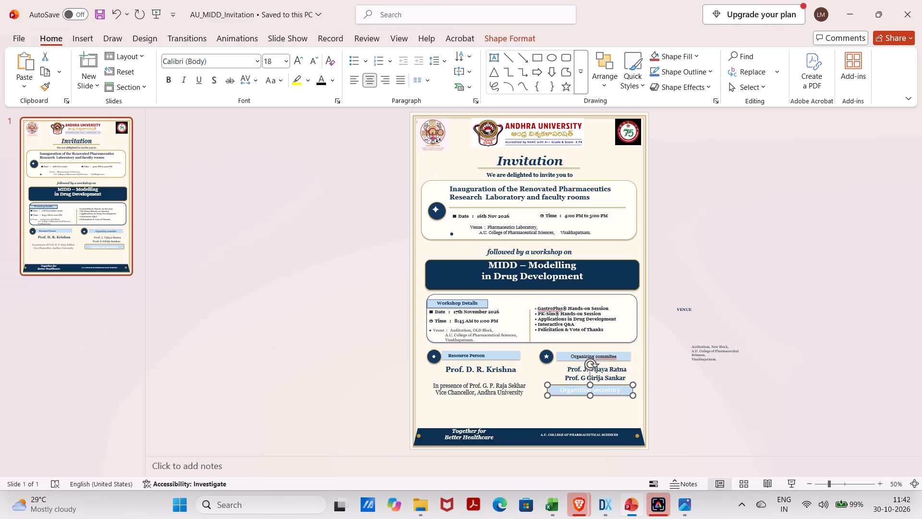
# Nudge the "Organizing secretory" bar slightly to the right.
pyautogui.click(621, 389)
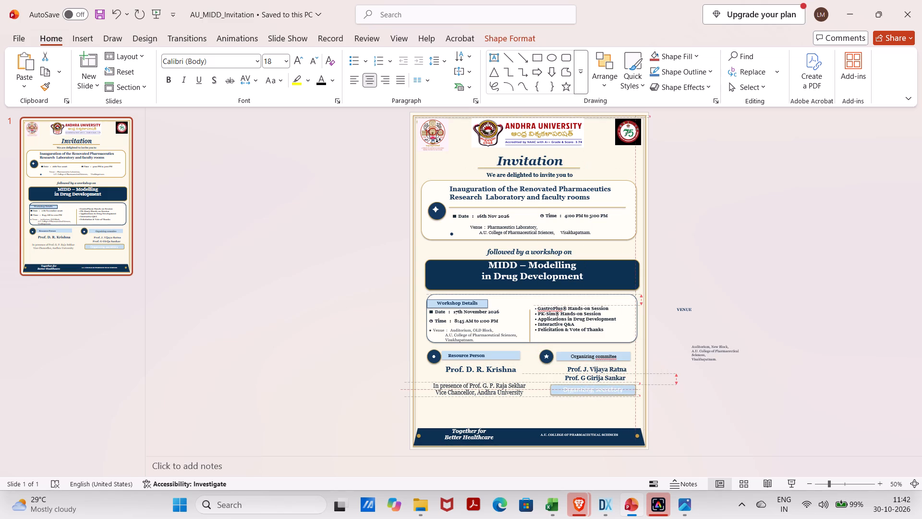
pyautogui.click(639, 420)
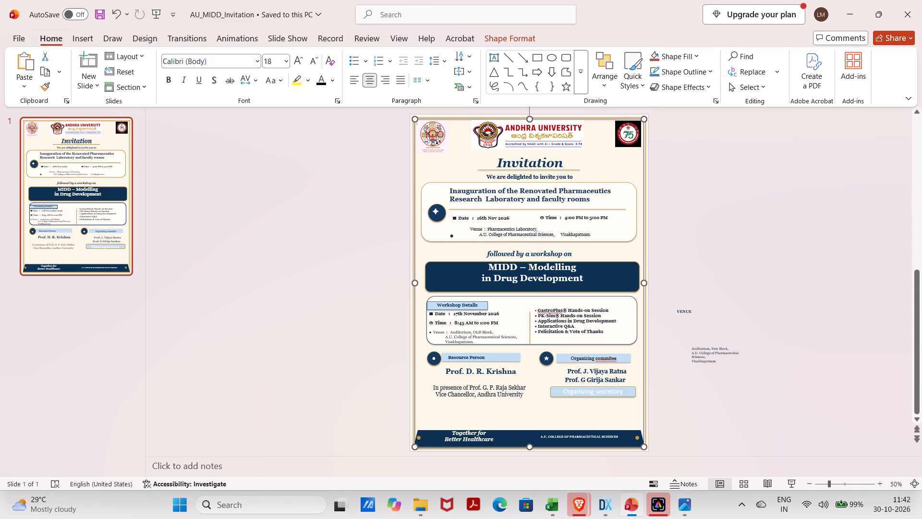
# Set the whole "Organizing secretory" heading text to black.
pyautogui.moveTo(621, 390); pyautogui.dragTo(583, 393)
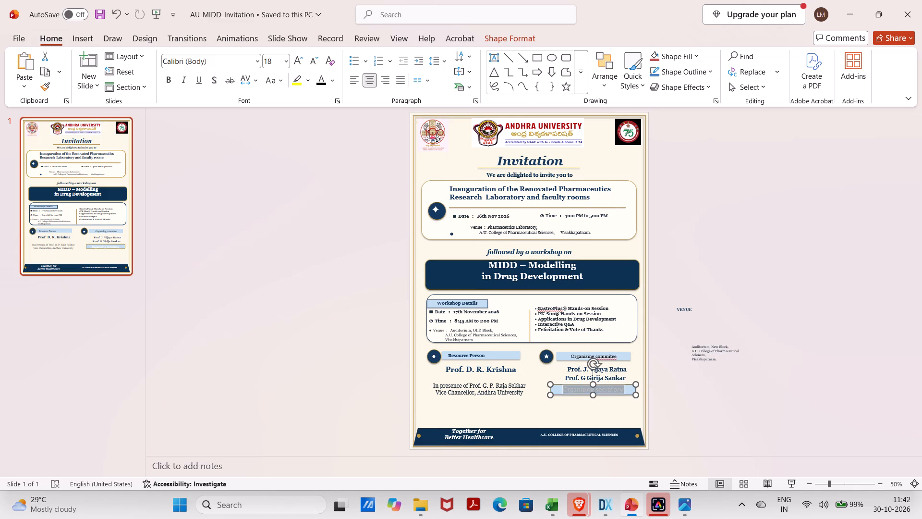
pyautogui.moveTo(583, 393); pyautogui.dragTo(558, 392)
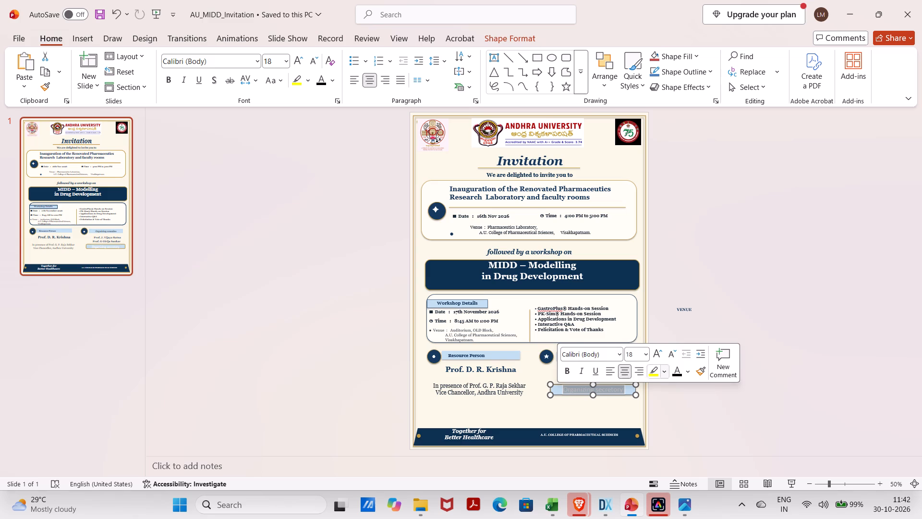
pyautogui.click(685, 370)
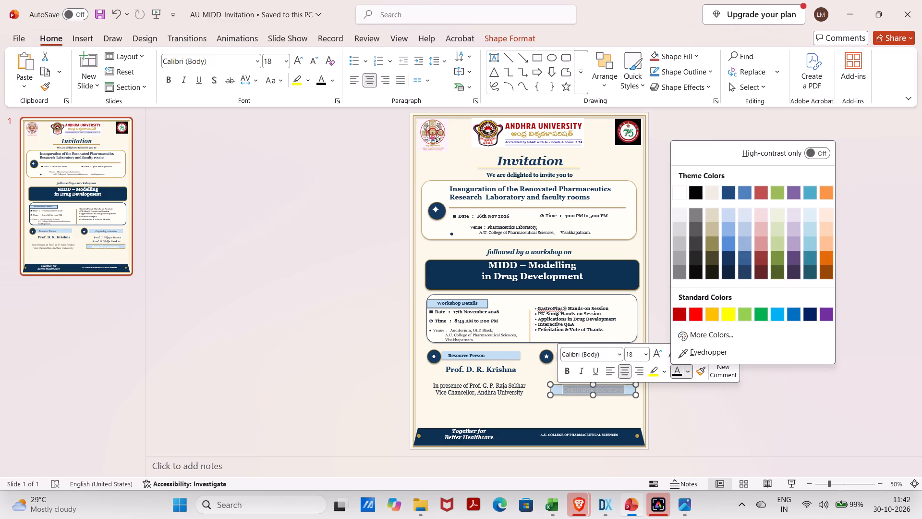
pyautogui.click(692, 192)
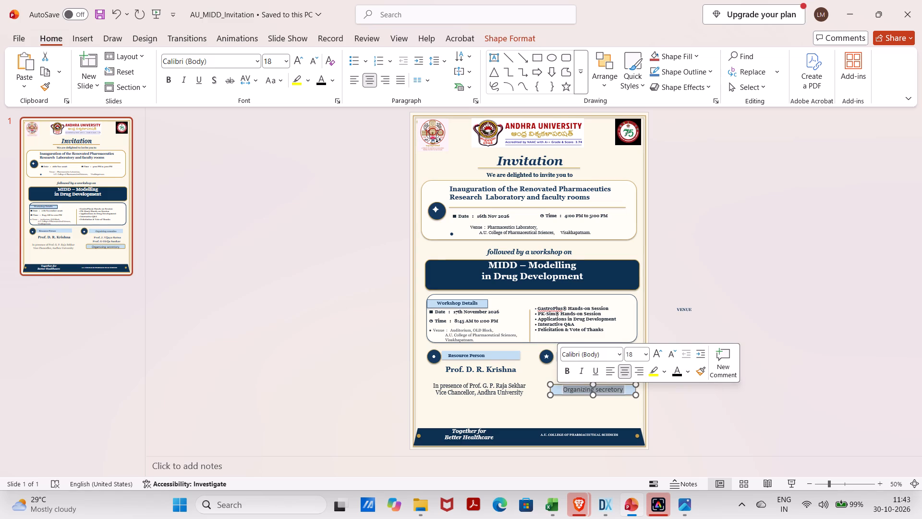
# Change the font of the "Organizing secretory" heading to Georgia.
pyautogui.click(622, 358)
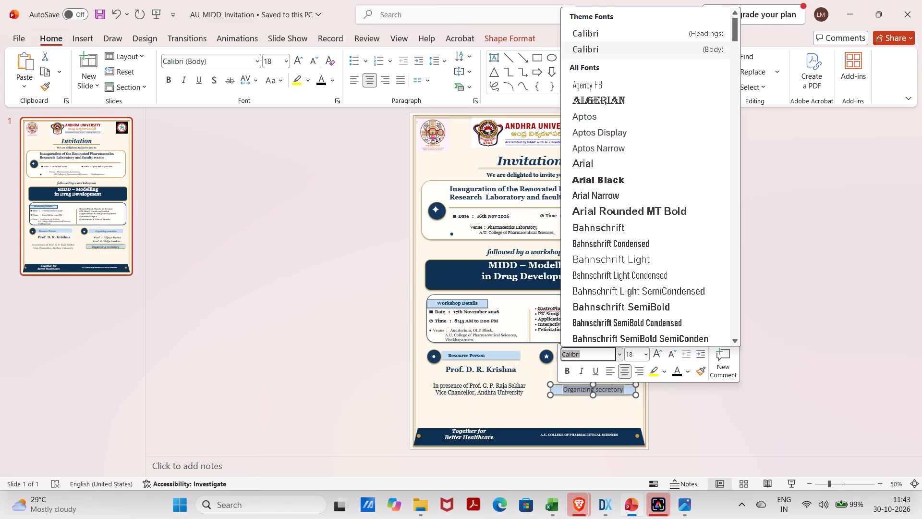
pyautogui.click(602, 349)
pyautogui.press('BackSpace')
pyautogui.press('BackSpace')
pyautogui.write('geo')
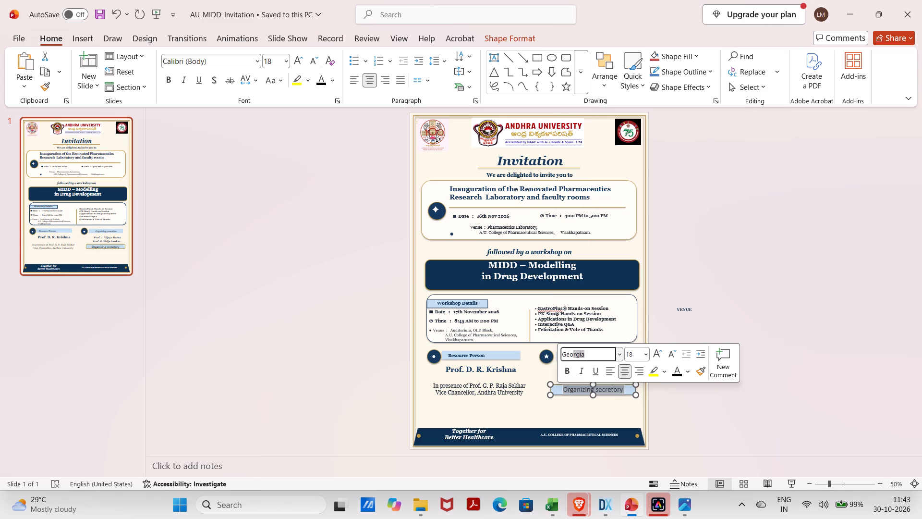
pyautogui.click(582, 358)
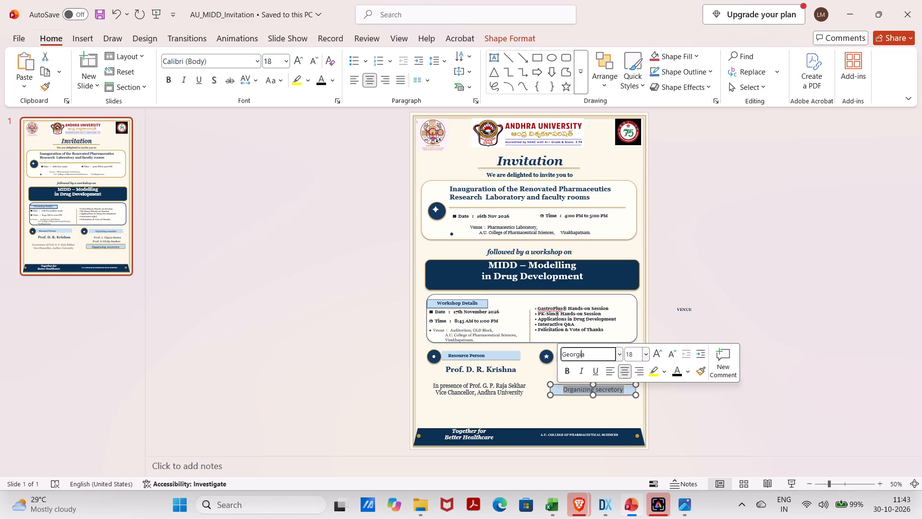
# Set the "Organizing secretory" heading to font size 12 and make it bold.
pyautogui.click(646, 354)
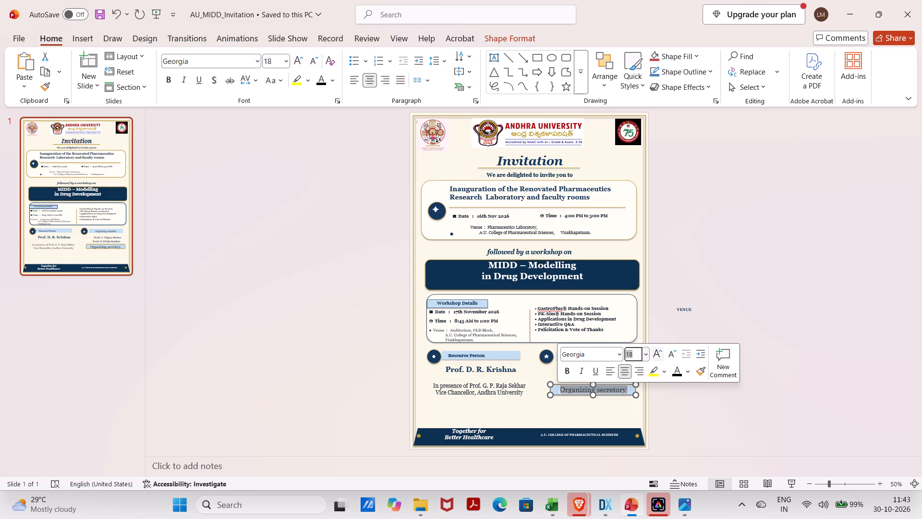
pyautogui.click(647, 354)
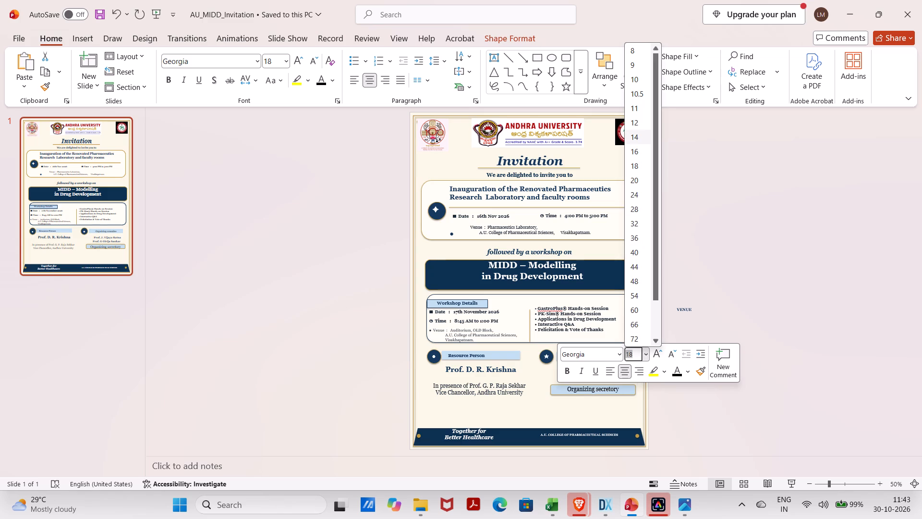
pyautogui.click(632, 122)
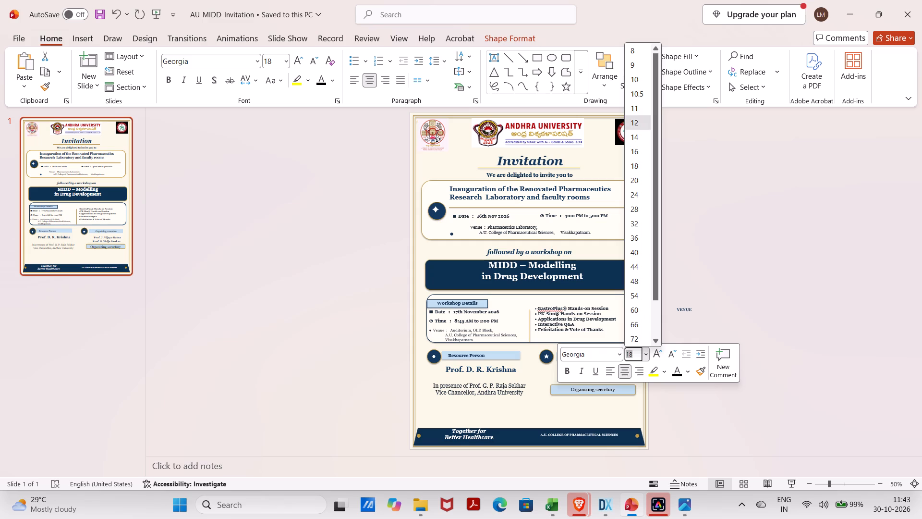
pyautogui.click(568, 370)
pyautogui.click(568, 418)
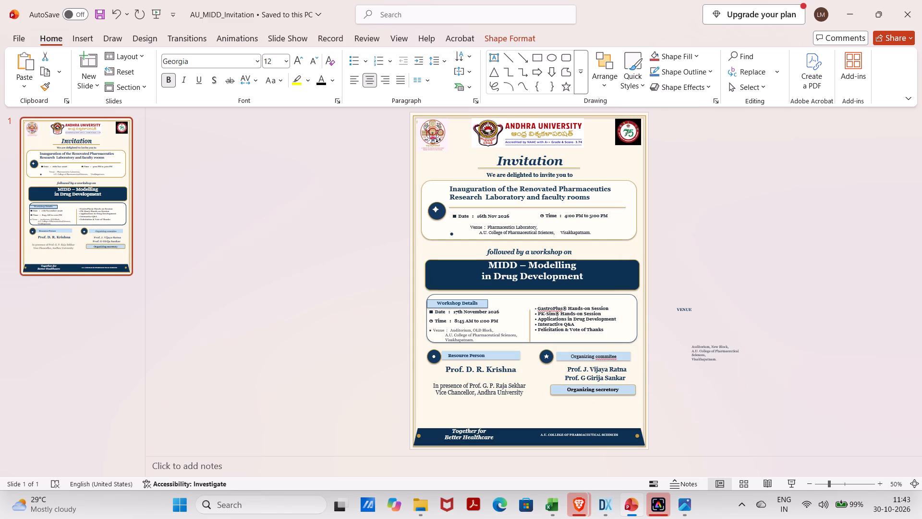
# Make the whole "Organizing commitee" heading text bold.
pyautogui.click(594, 354)
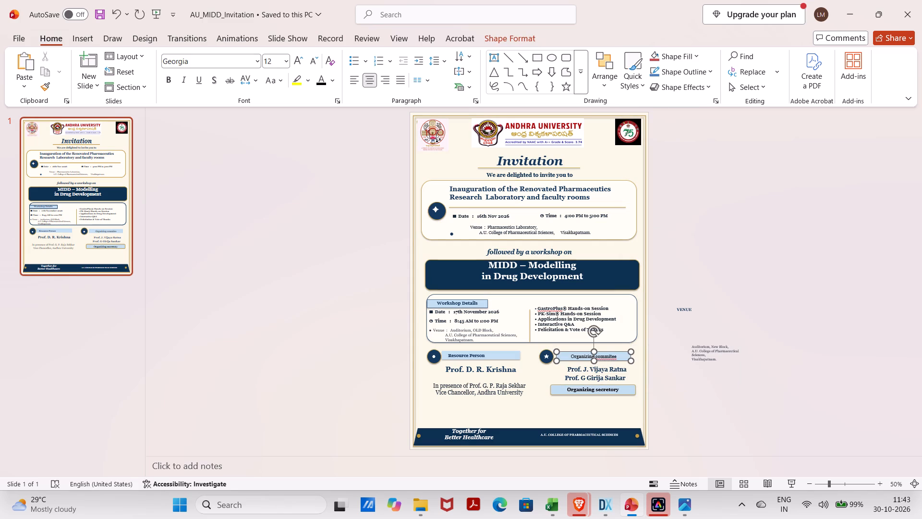
pyautogui.moveTo(616, 355); pyautogui.dragTo(571, 359)
pyautogui.moveTo(571, 359); pyautogui.dragTo(565, 358)
pyautogui.click(572, 340)
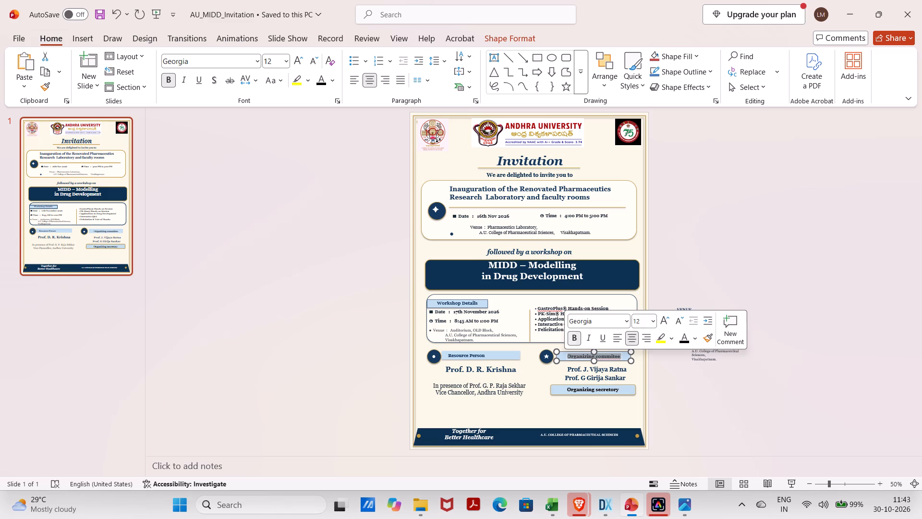
pyautogui.click(555, 425)
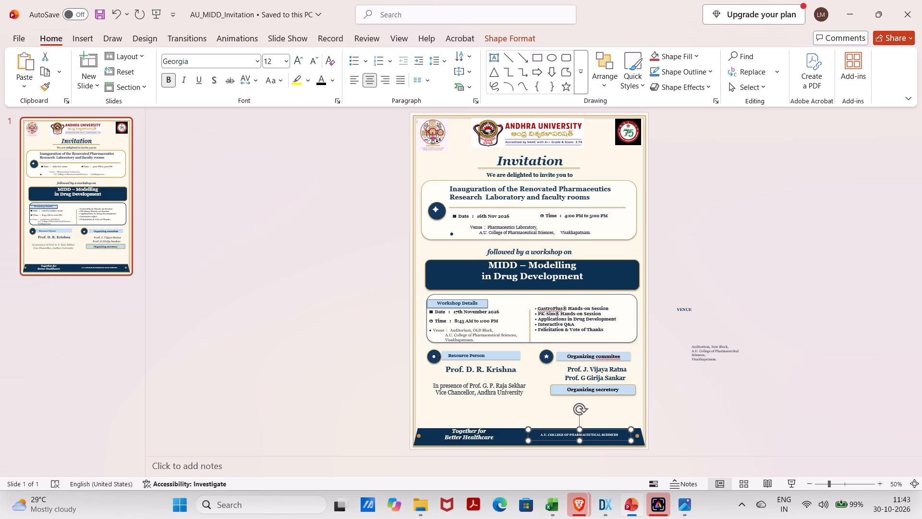
pyautogui.click(597, 398)
pyautogui.click(596, 402)
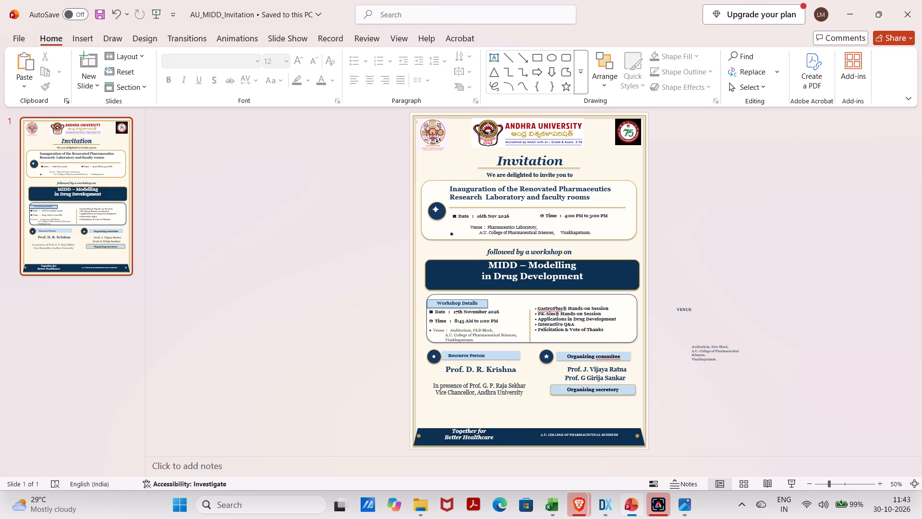
# Insert a text box below the "Organizing secretory" bar and enter the organizing secretary's name with the title "Prof.".
pyautogui.click(85, 38)
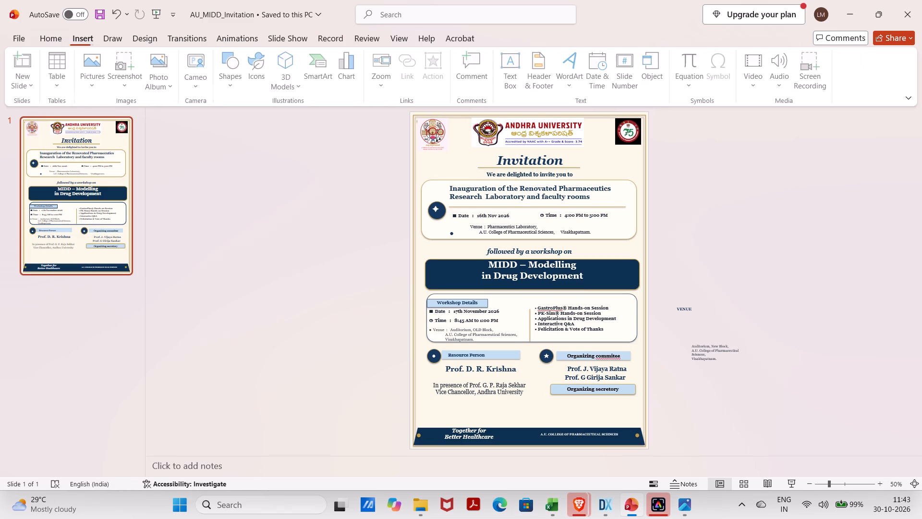
pyautogui.click(511, 79)
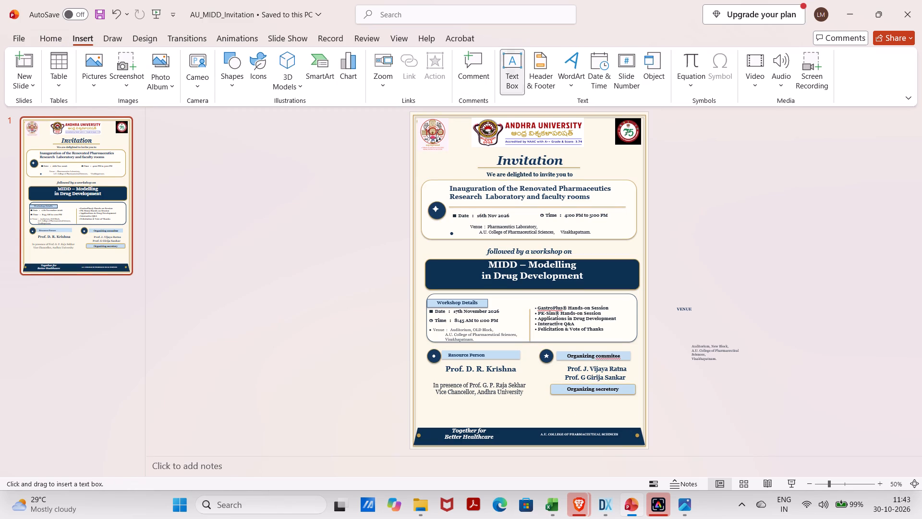
pyautogui.click(574, 409)
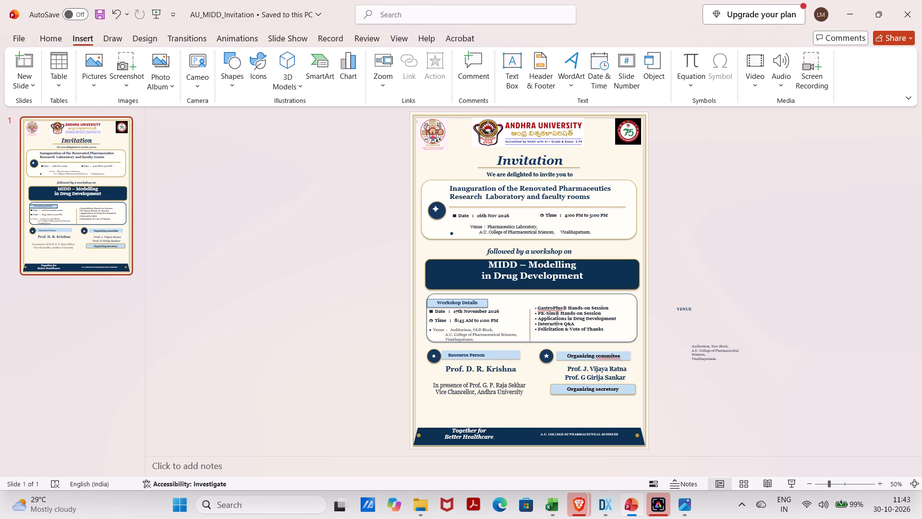
pyautogui.press('p')
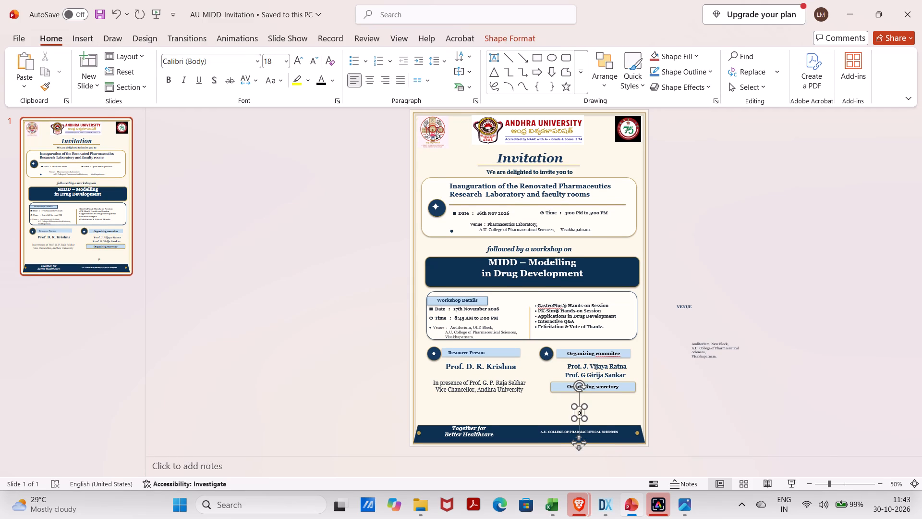
pyautogui.press('BackSpace')
pyautogui.press('p')
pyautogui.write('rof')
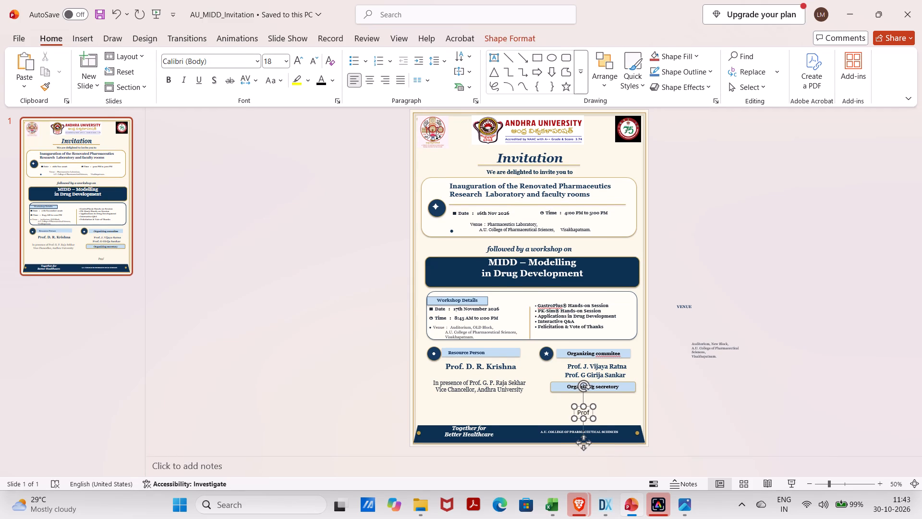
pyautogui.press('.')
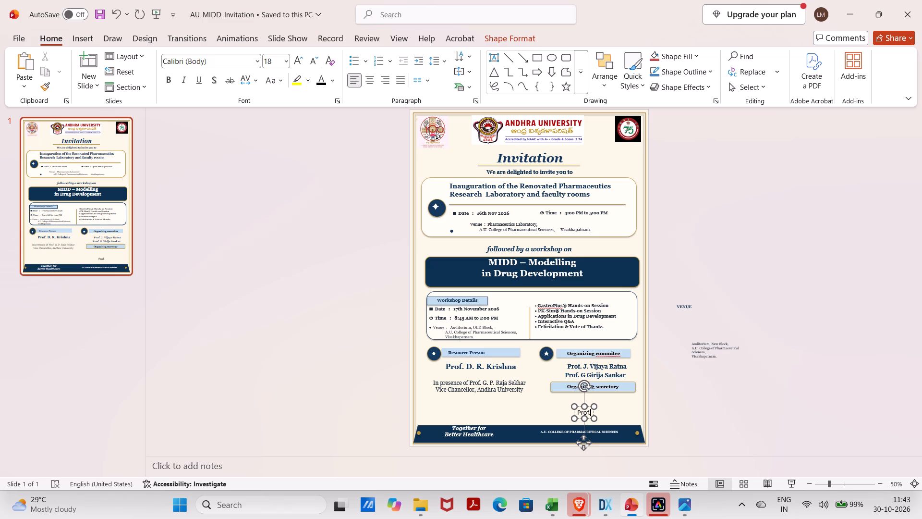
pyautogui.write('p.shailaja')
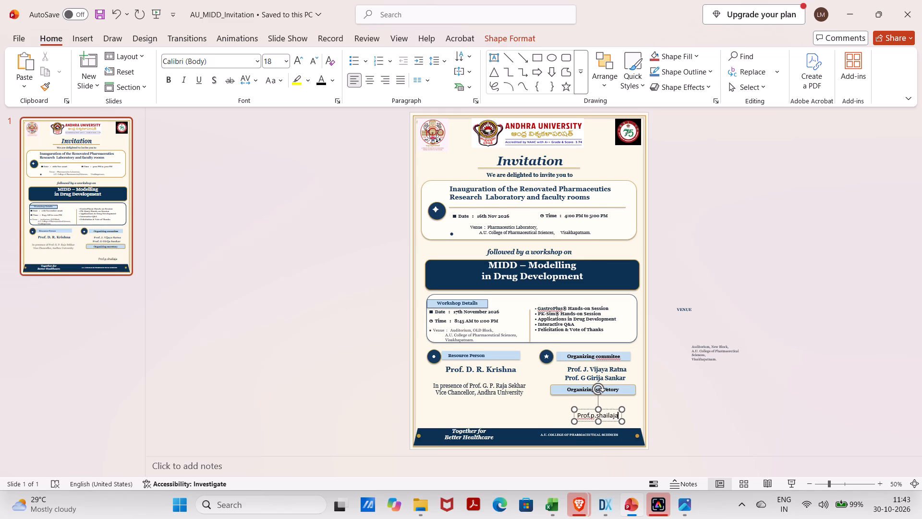
# Move the organizing secretary's name up and slightly to the left, closer beneath the "Organizing secretory" bar.
pyautogui.click(615, 378)
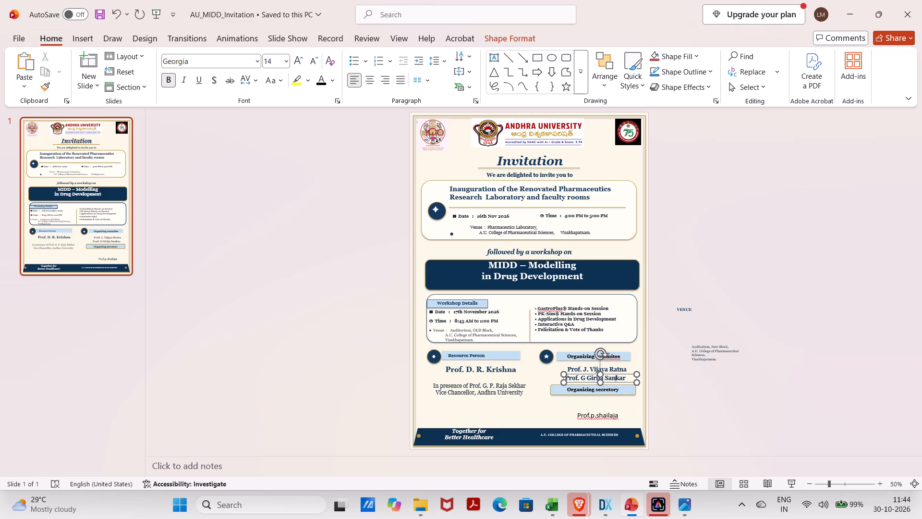
pyautogui.moveTo(619, 414); pyautogui.dragTo(613, 408)
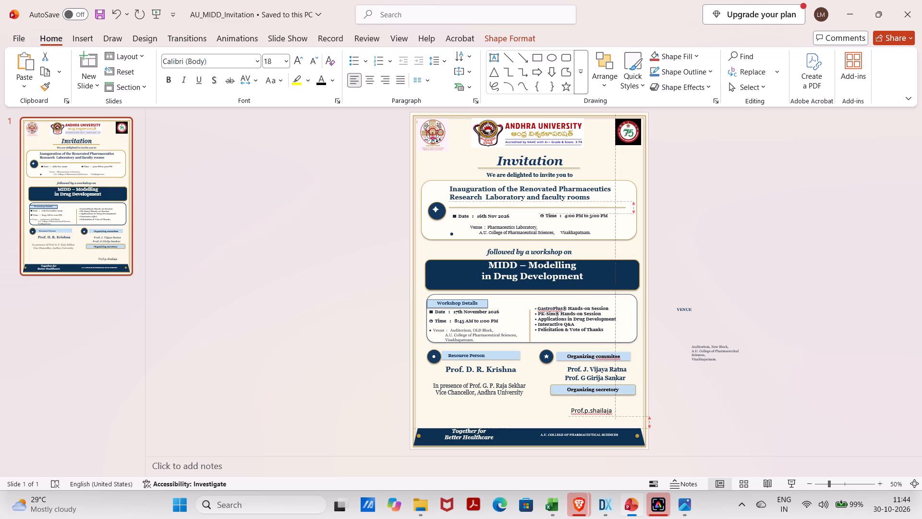
pyautogui.moveTo(613, 408); pyautogui.dragTo(616, 405)
# Change the font of the organizing secretary's whole name to Georgia.
pyautogui.moveTo(614, 408); pyautogui.dragTo(602, 410)
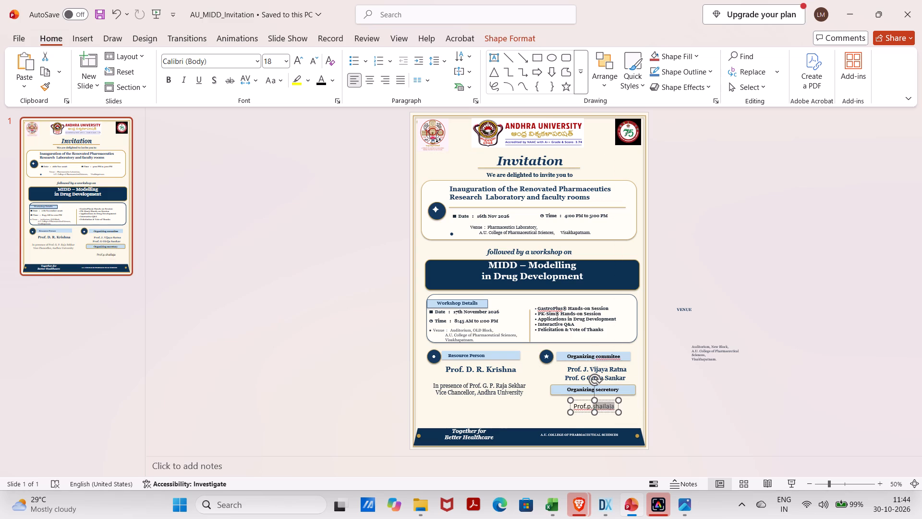
pyautogui.moveTo(602, 410); pyautogui.dragTo(572, 408)
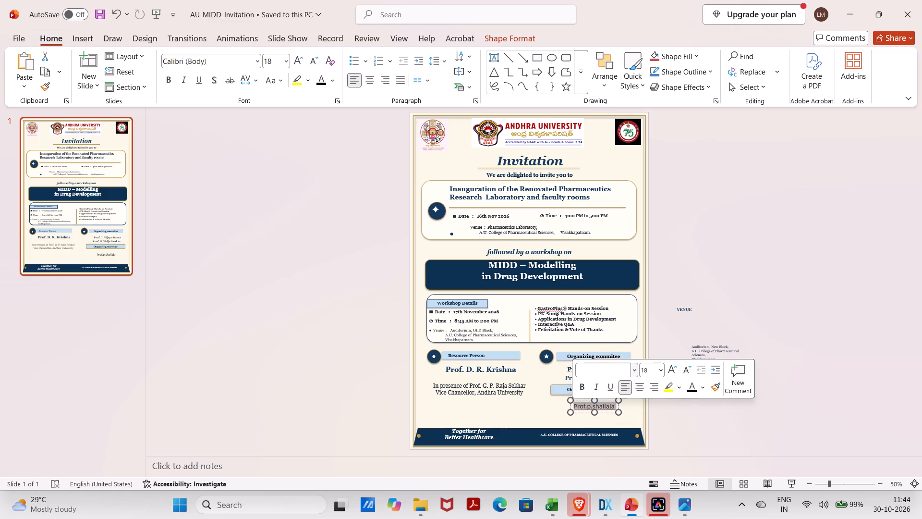
pyautogui.click(636, 371)
pyautogui.press('BackSpace')
pyautogui.write('ge')
pyautogui.moveTo(597, 369); pyautogui.dragTo(605, 351)
pyautogui.click(605, 351)
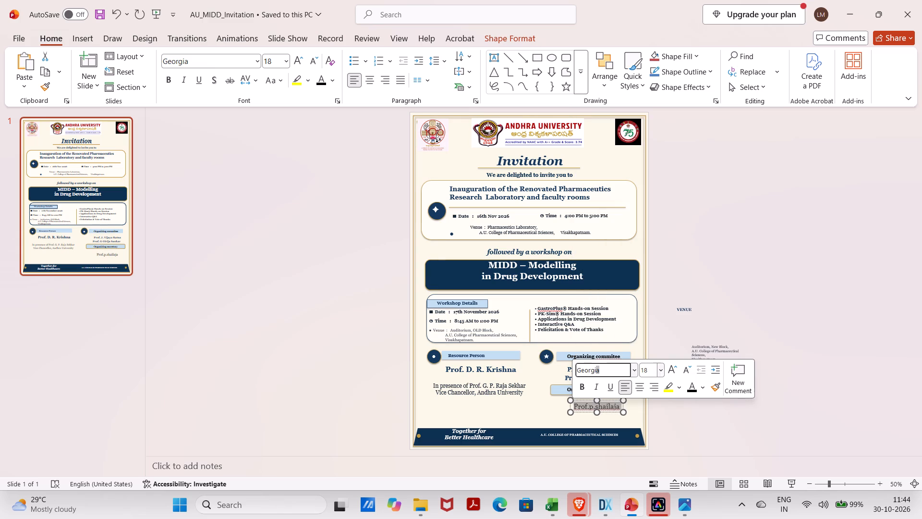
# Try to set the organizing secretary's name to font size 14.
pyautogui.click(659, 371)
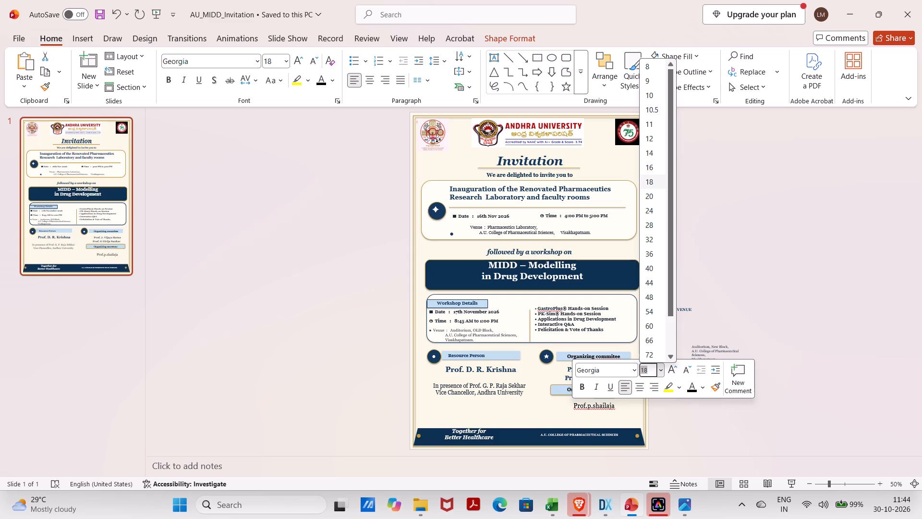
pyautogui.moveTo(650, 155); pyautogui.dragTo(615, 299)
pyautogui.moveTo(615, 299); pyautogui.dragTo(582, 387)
# Make the organizing secretary's name bold.
pyautogui.click(582, 387)
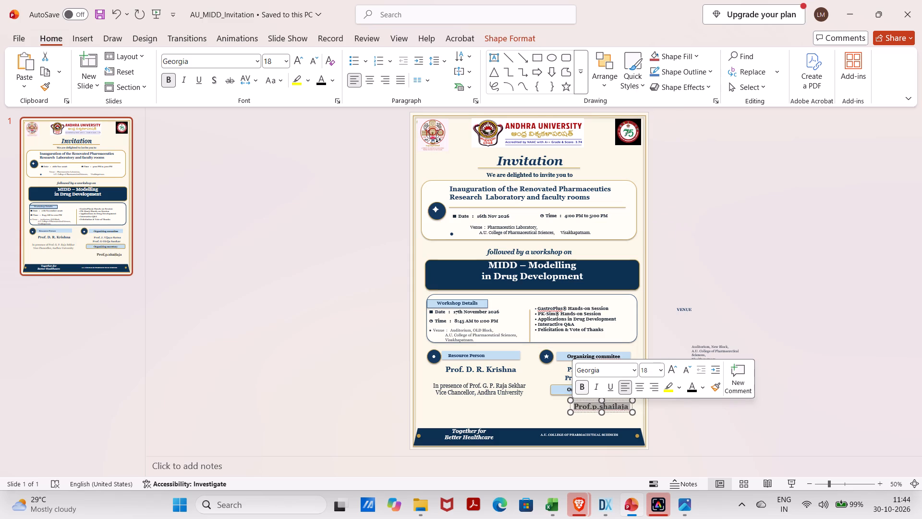
pyautogui.click(546, 432)
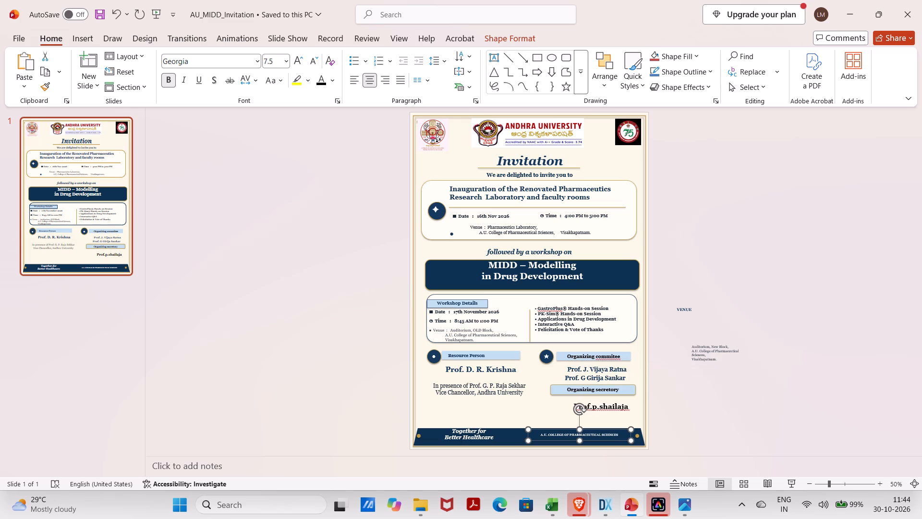
pyautogui.click(681, 441)
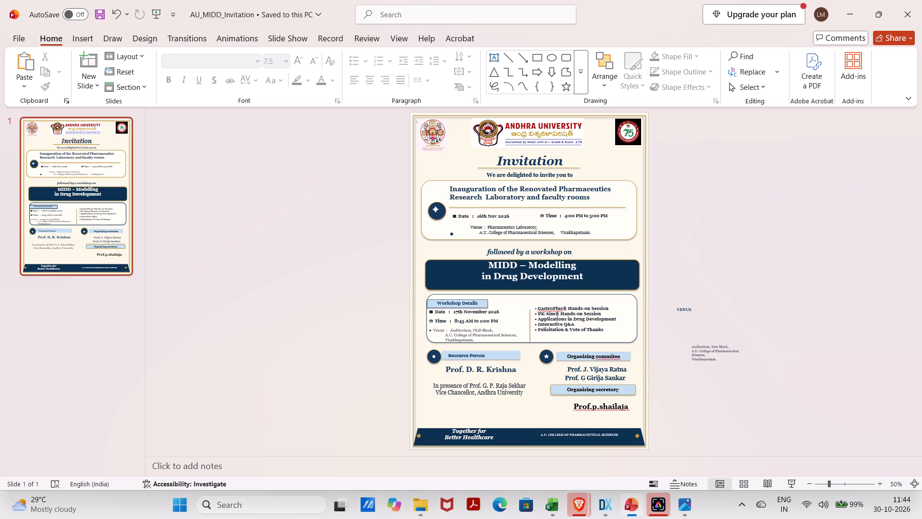
# Correct the organizing secretary's name by capitalizing the initial and surname and adding spaces after "Prof." and the initial.
pyautogui.click(619, 429)
pyautogui.click(613, 411)
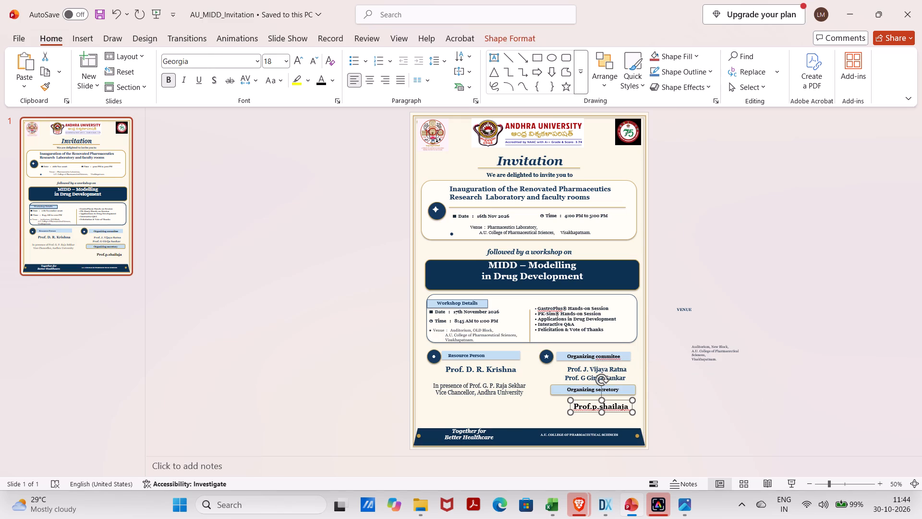
pyautogui.click(597, 407)
pyautogui.press('BackSpace')
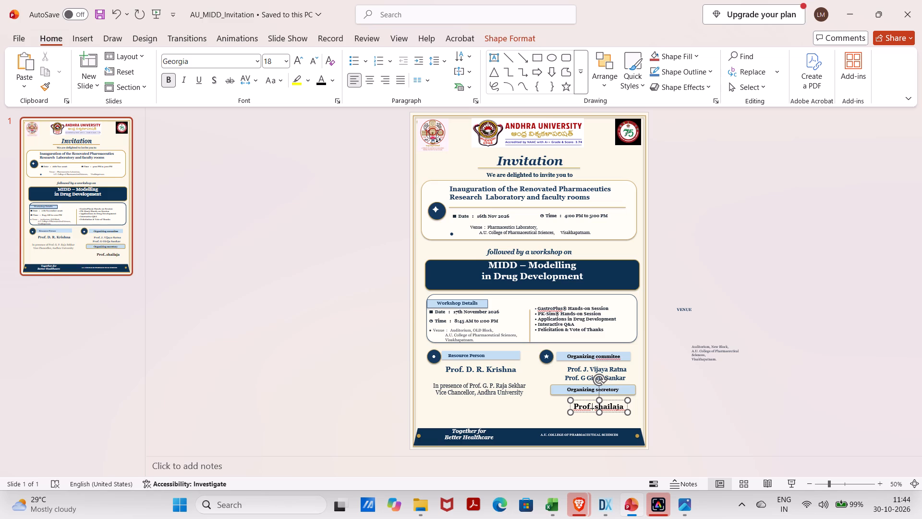
pyautogui.press('space')
pyautogui.write('p')
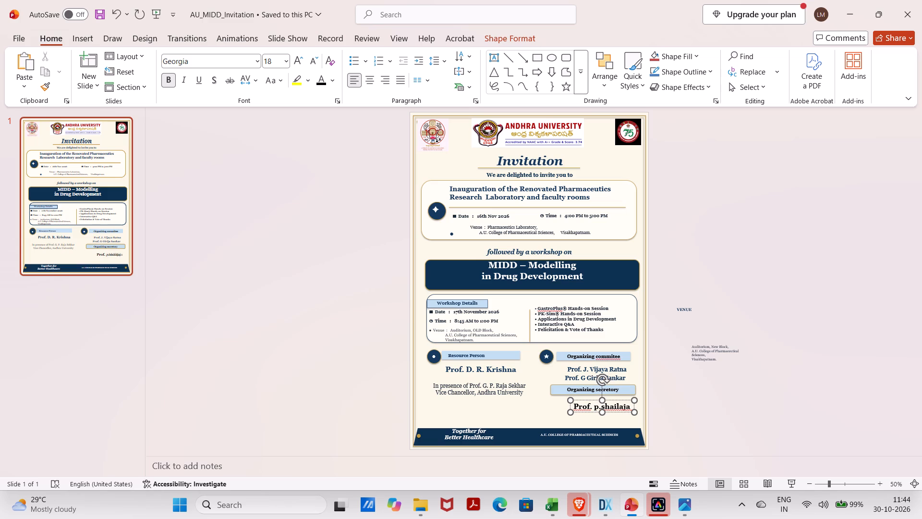
pyautogui.press('BackSpace')
pyautogui.press('p')
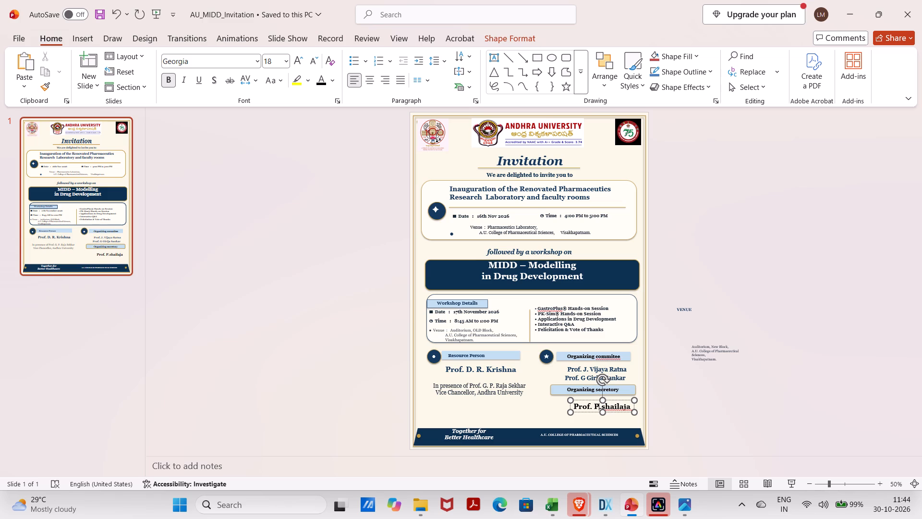
pyautogui.click(602, 408)
pyautogui.press('space')
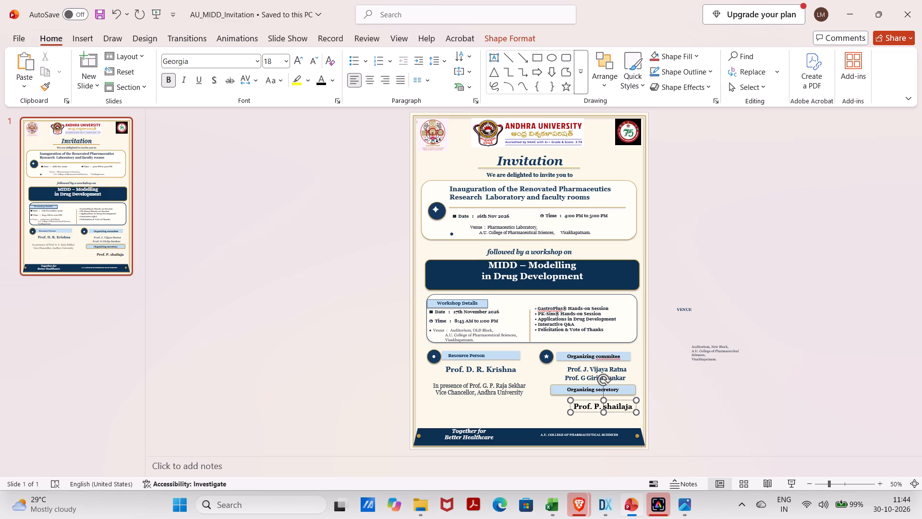
pyautogui.click(608, 407)
pyautogui.press('BackSpace')
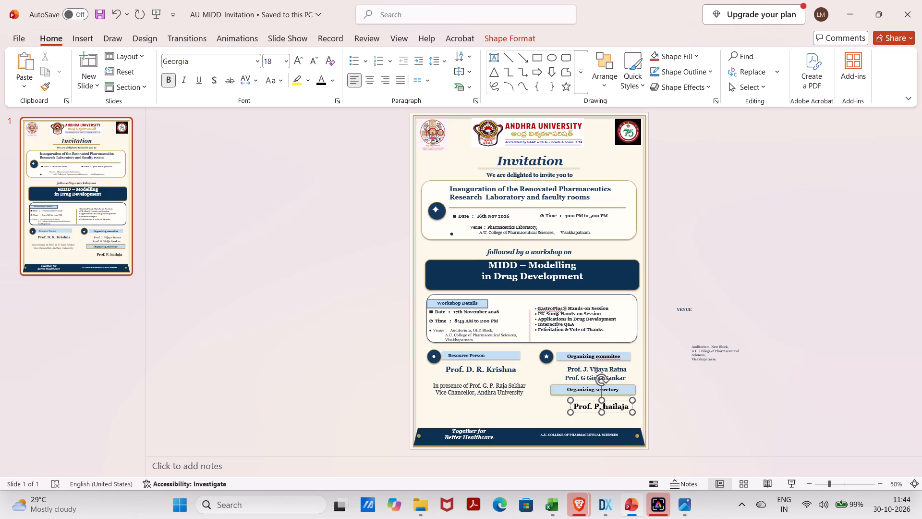
pyautogui.press('s')
pyautogui.click(664, 414)
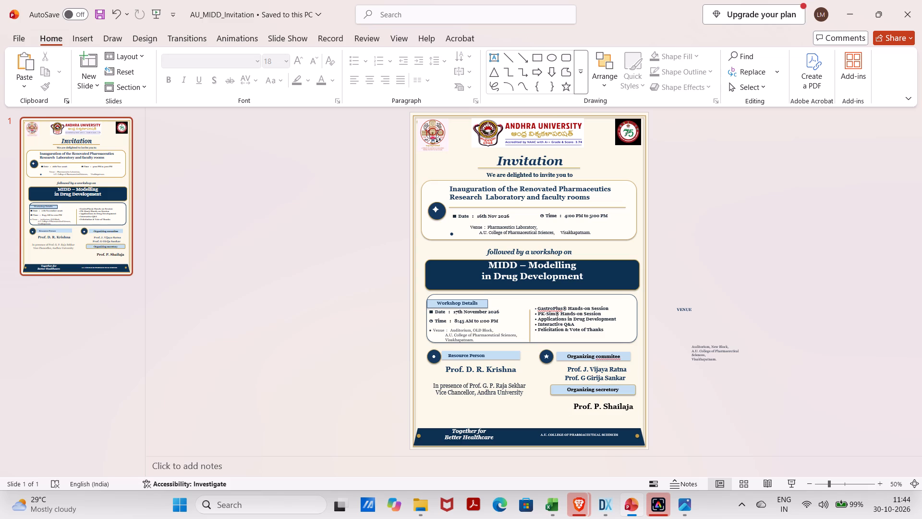
# Set the organizing secretary's whole name to font size 16.
pyautogui.click(600, 411)
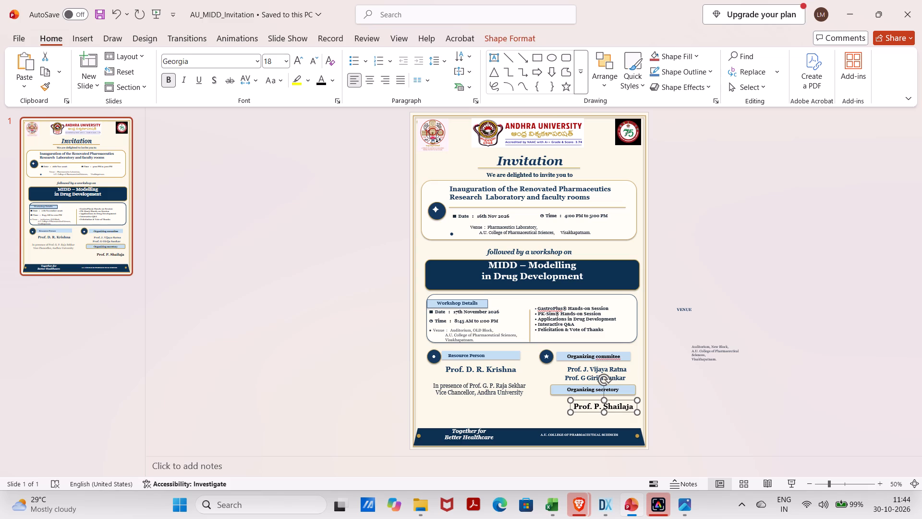
pyautogui.moveTo(632, 406); pyautogui.dragTo(600, 408)
pyautogui.moveTo(600, 408); pyautogui.dragTo(577, 407)
pyautogui.click(668, 369)
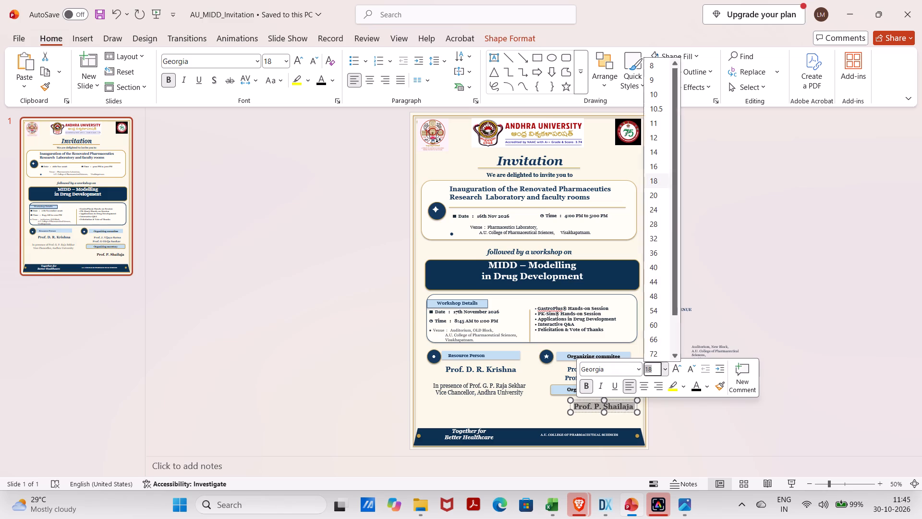
pyautogui.click(652, 165)
pyautogui.click(735, 238)
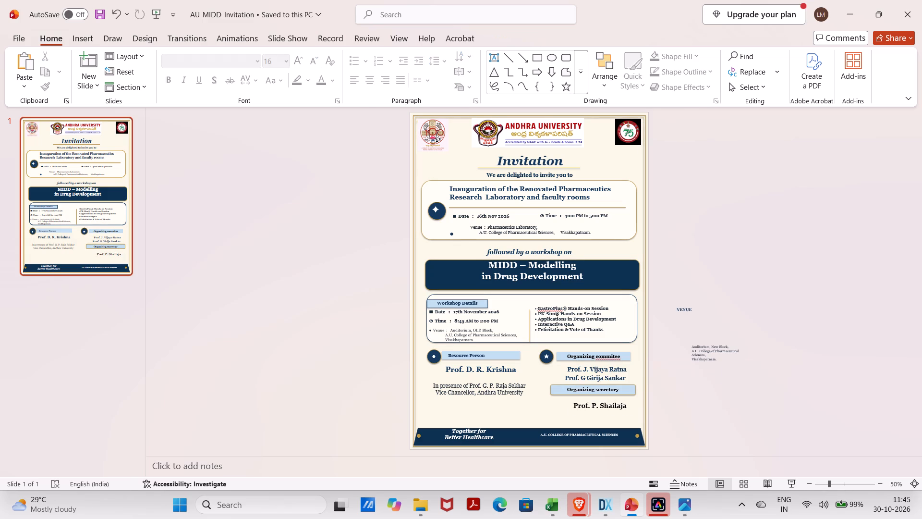
# Move the organizing secretary's name so it sits centred just below the "Organizing secretary" heading.
pyautogui.moveTo(619, 403); pyautogui.dragTo(613, 403)
pyautogui.moveTo(570, 399); pyautogui.dragTo(564, 397)
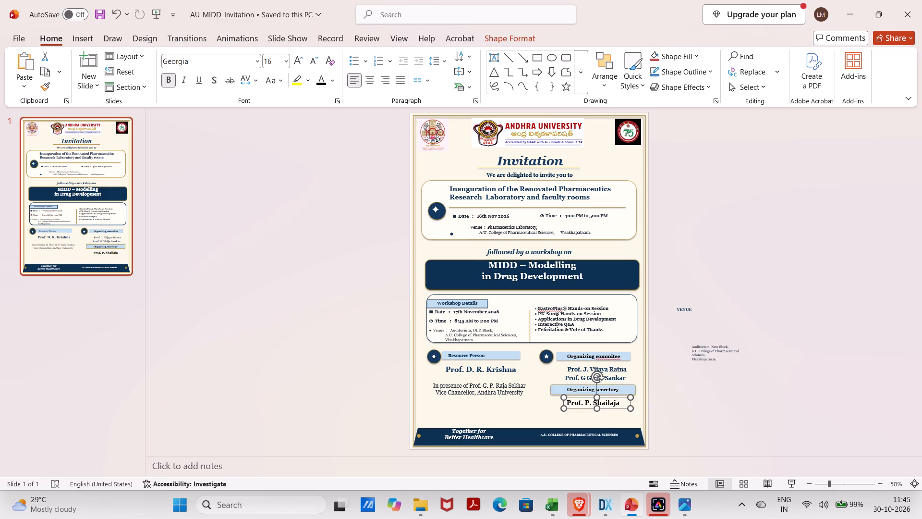
pyautogui.click(717, 417)
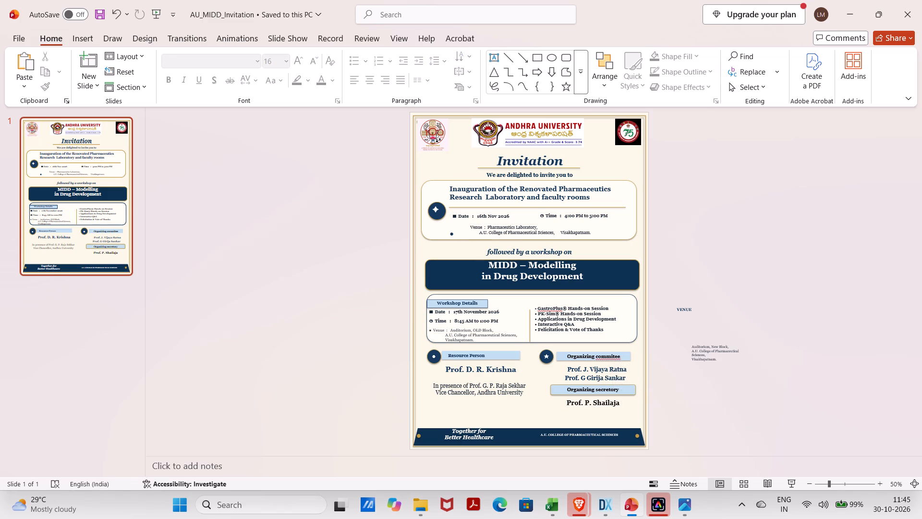
# Delete the two leftover venue text boxes outside the slide, the auditorium address and the "VENUE" label.
pyautogui.click(713, 356)
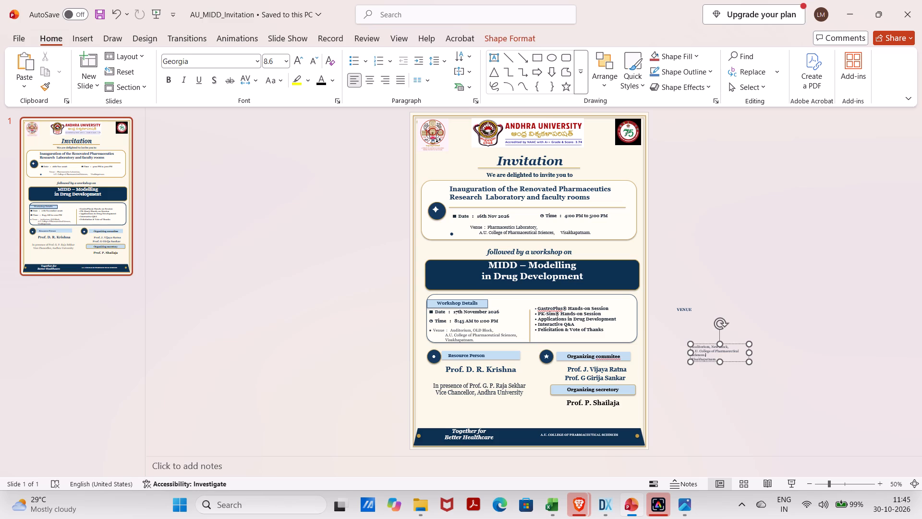
pyautogui.click(695, 345)
pyautogui.press('BackSpace')
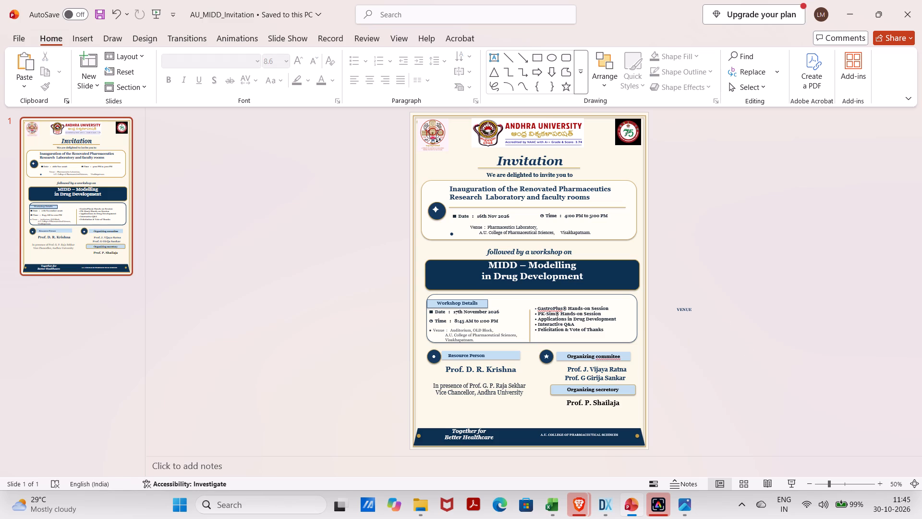
pyautogui.click(684, 308)
pyautogui.click(676, 305)
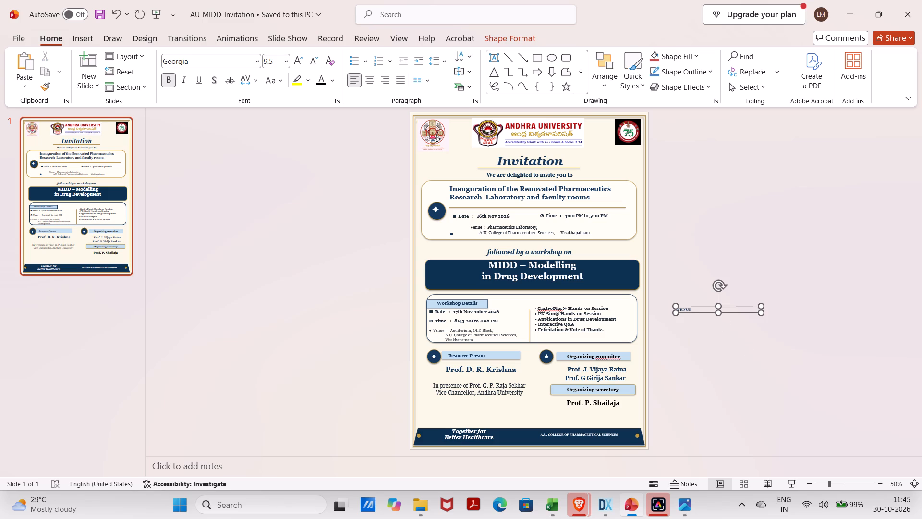
pyautogui.press('BackSpace')
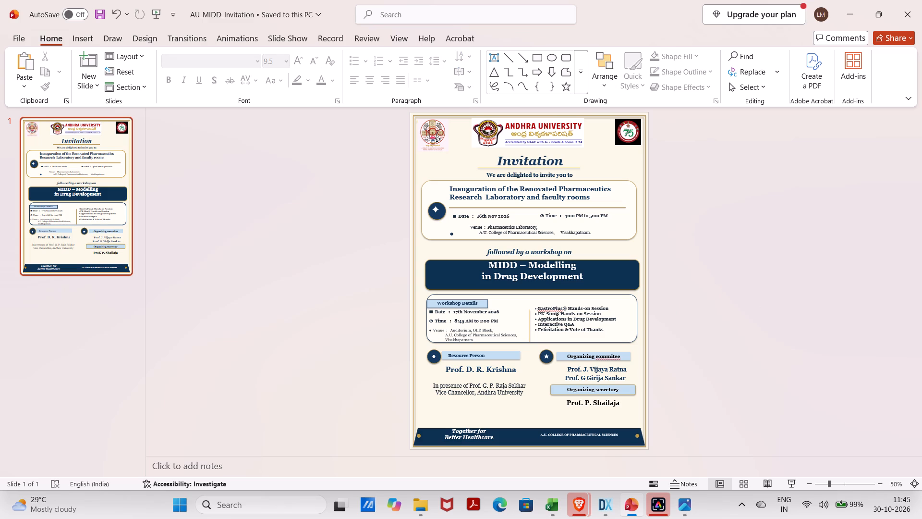
# Insert "Honourable" before the Vice Chancellor's title and name in the "In presence of" text.
pyautogui.click(469, 389)
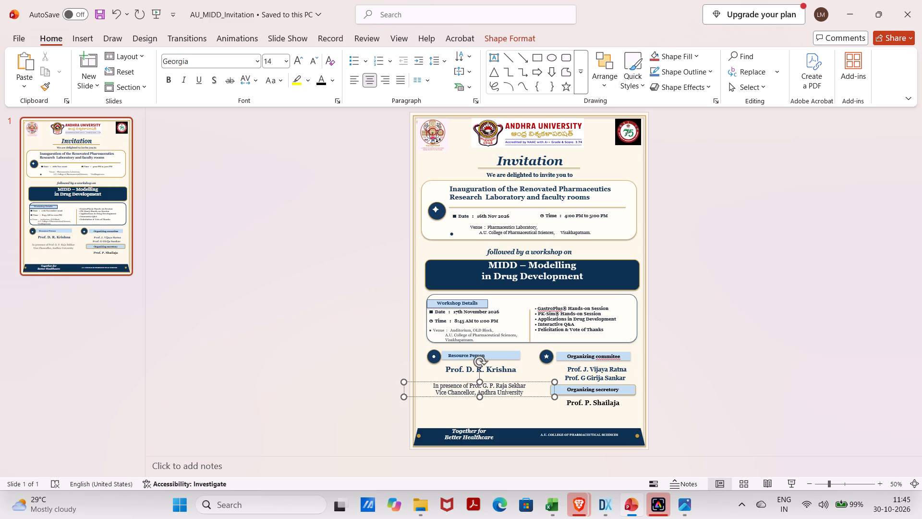
pyautogui.press('h')
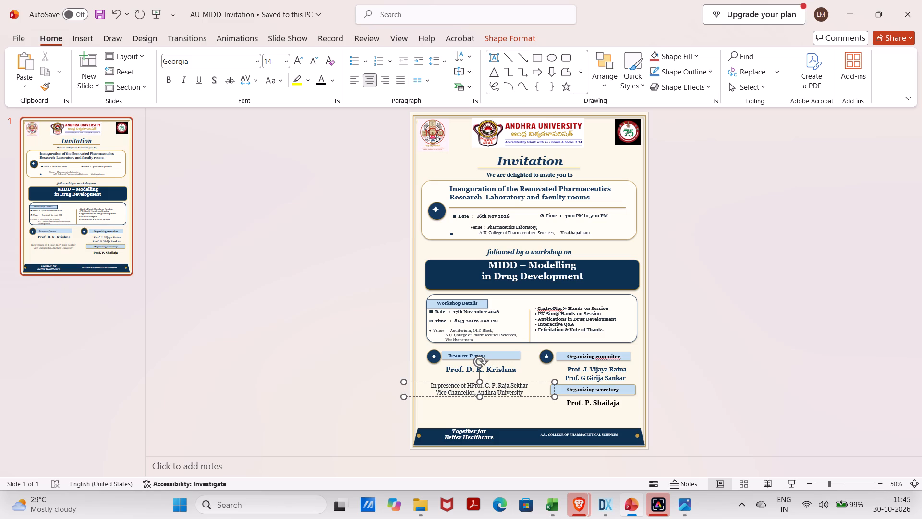
pyautogui.write('onourable')
pyautogui.press('space')
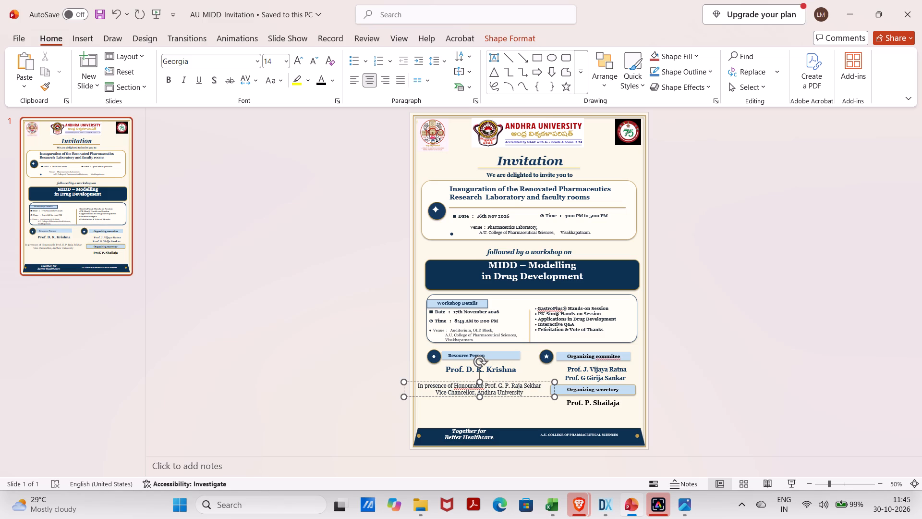
# Narrow the "In presence of Honourable" text box so it wraps onto four lines beneath the resource person's name.
pyautogui.moveTo(555, 395); pyautogui.dragTo(551, 408)
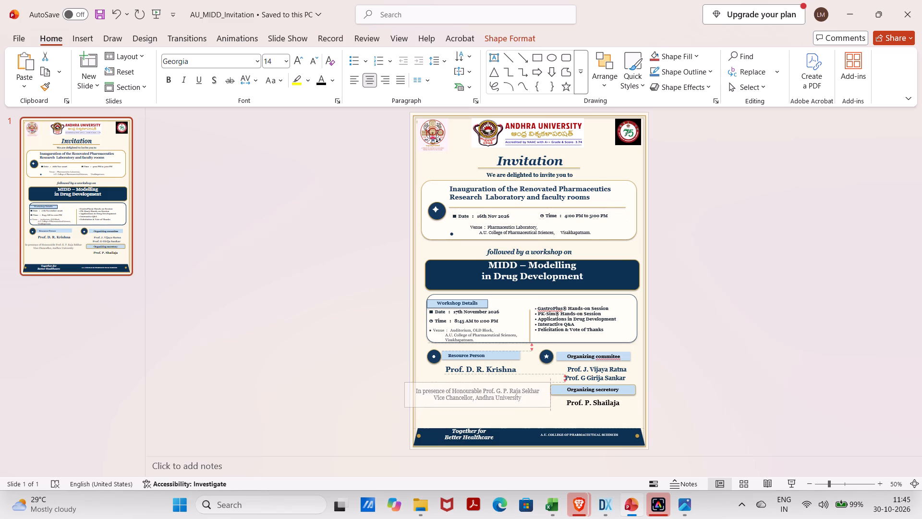
pyautogui.moveTo(551, 408); pyautogui.dragTo(511, 419)
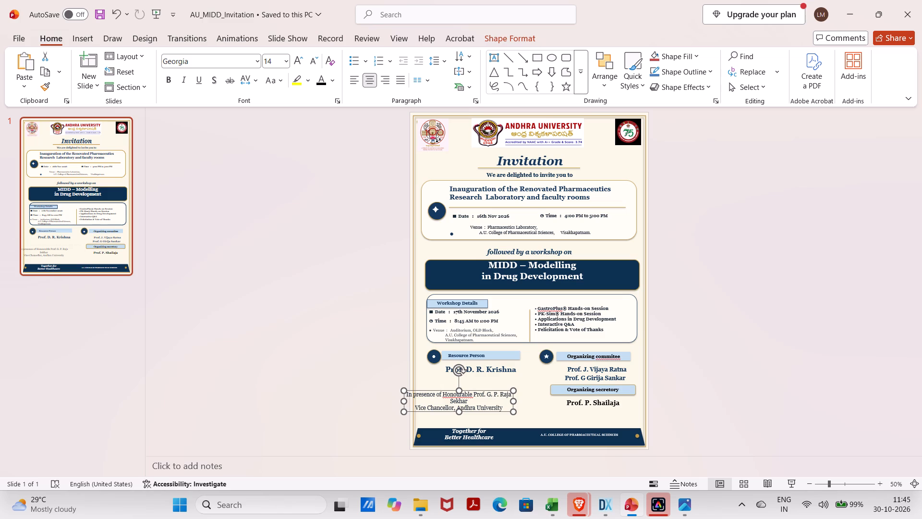
pyautogui.moveTo(498, 396); pyautogui.dragTo(522, 395)
pyautogui.click(525, 404)
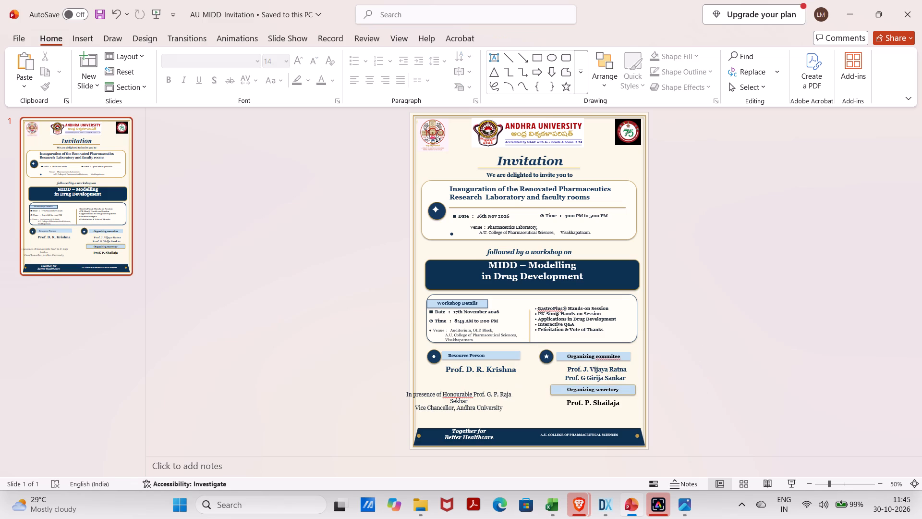
pyautogui.click(416, 392)
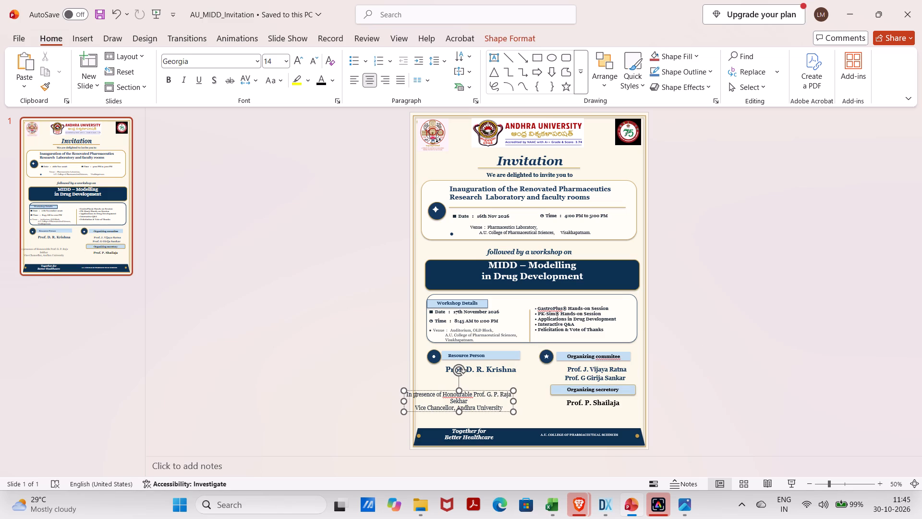
pyautogui.moveTo(406, 391); pyautogui.dragTo(427, 386)
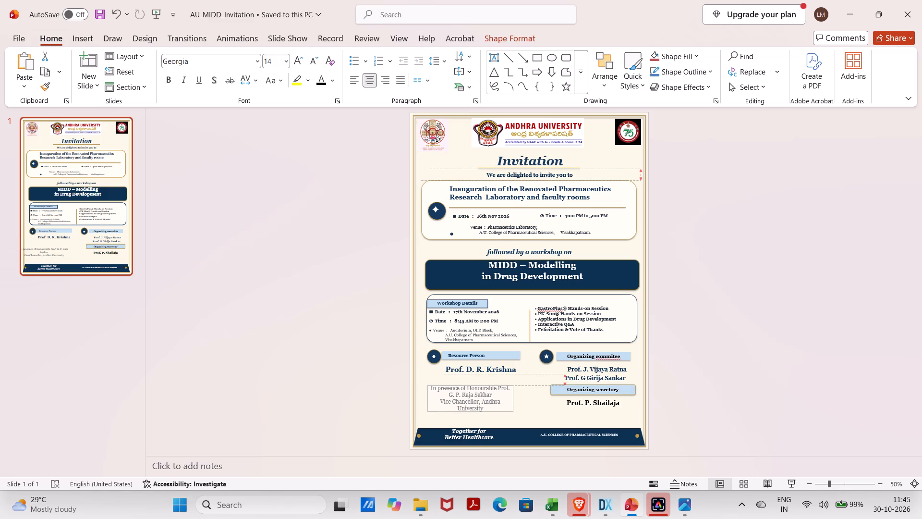
pyautogui.moveTo(427, 386); pyautogui.dragTo(437, 384)
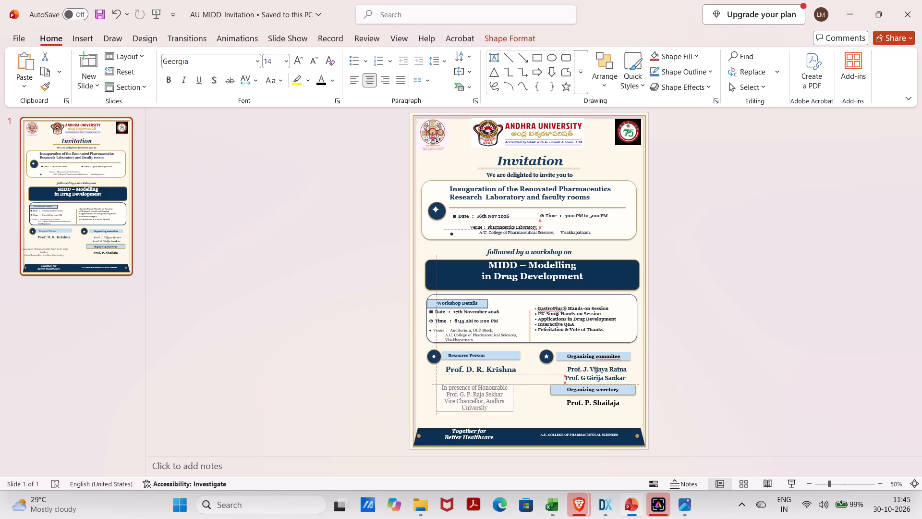
pyautogui.moveTo(437, 384); pyautogui.dragTo(441, 382)
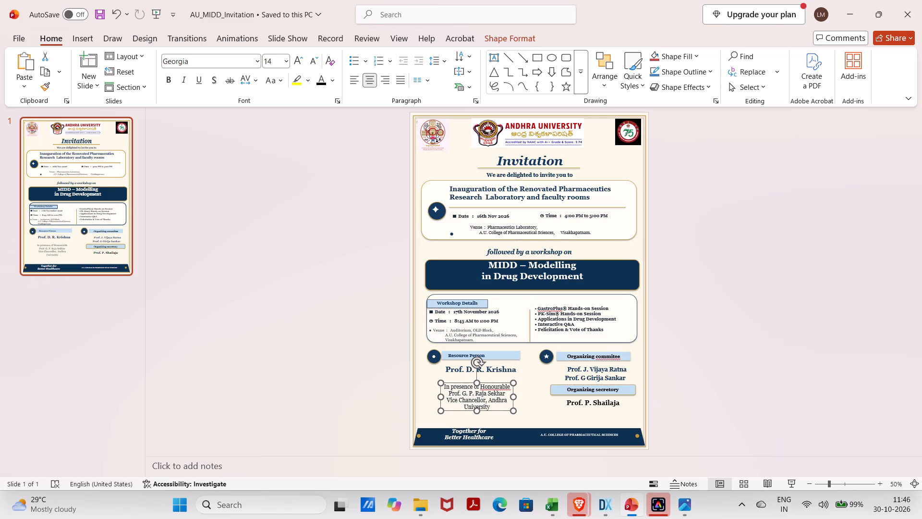
pyautogui.click(368, 427)
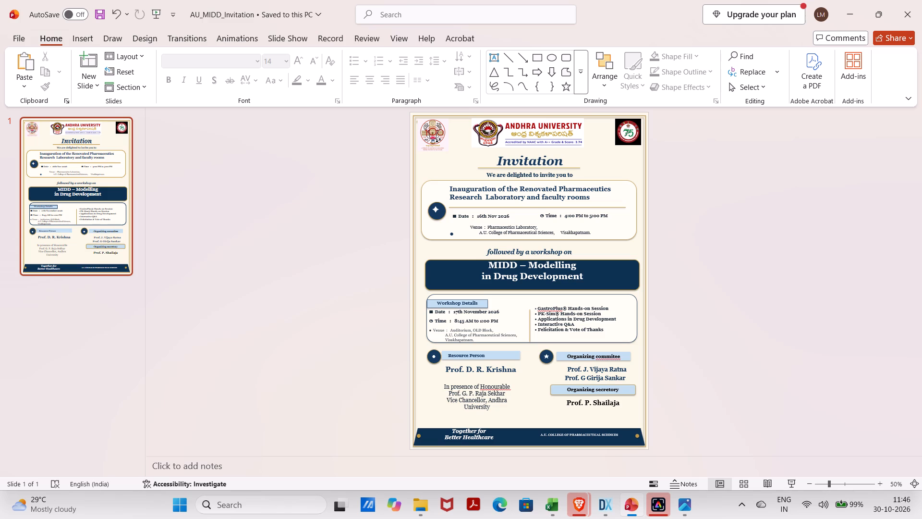
# Capture a rectangular screenshot of the whole invitation slide with Snipping Tool.
pyautogui.click(221, 506)
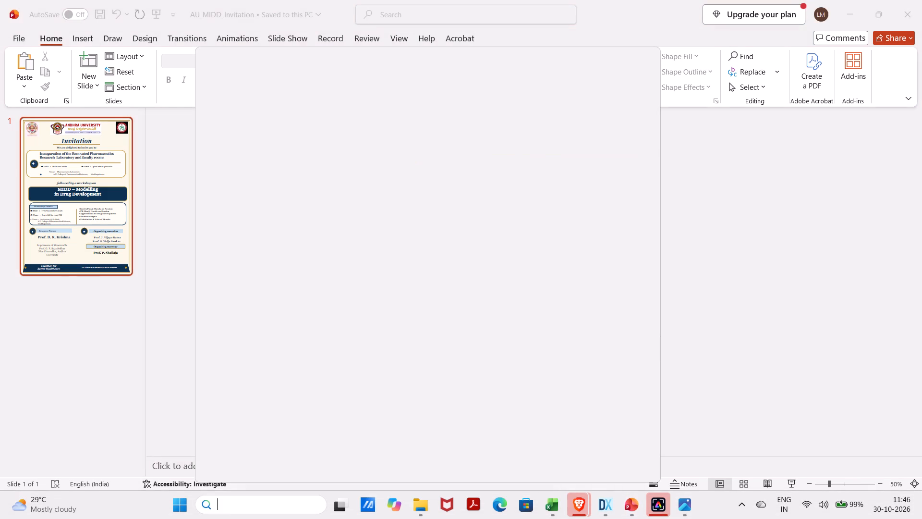
pyautogui.click(320, 101)
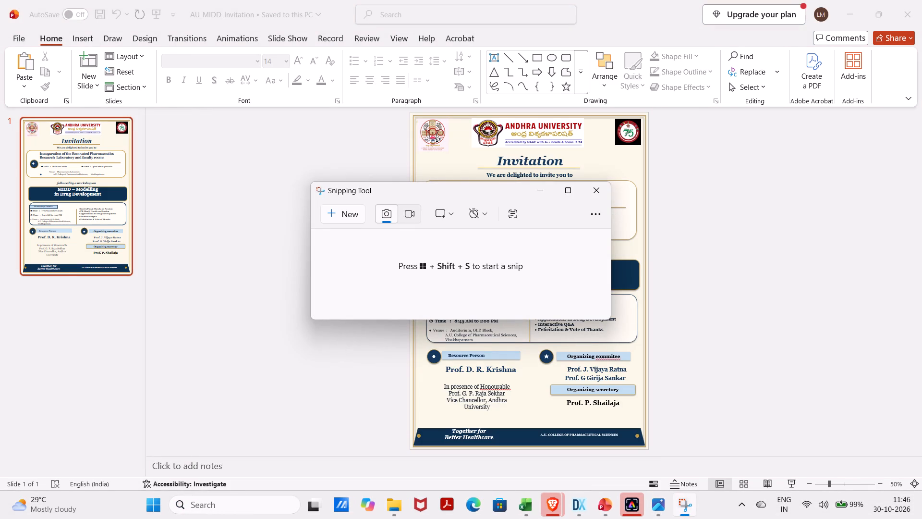
pyautogui.click(358, 208)
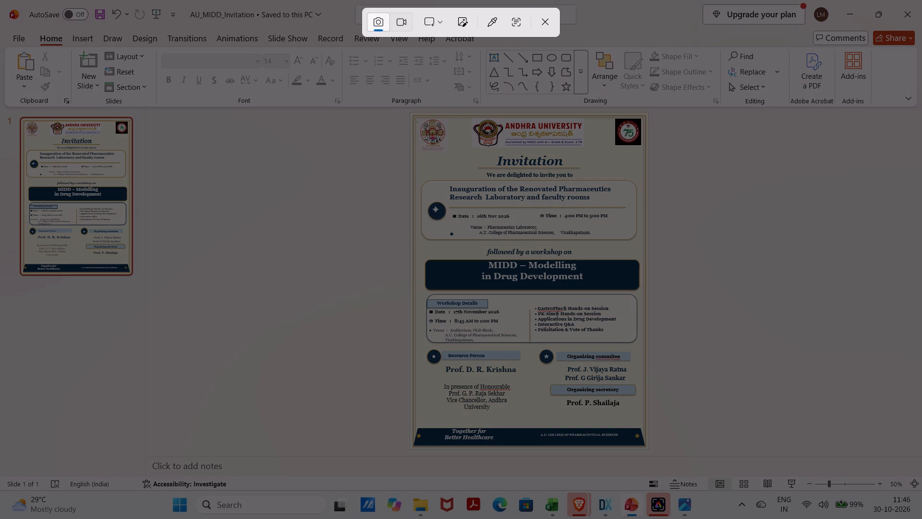
pyautogui.moveTo(410, 114); pyautogui.dragTo(605, 340)
pyautogui.scroll(1, 625, 316)
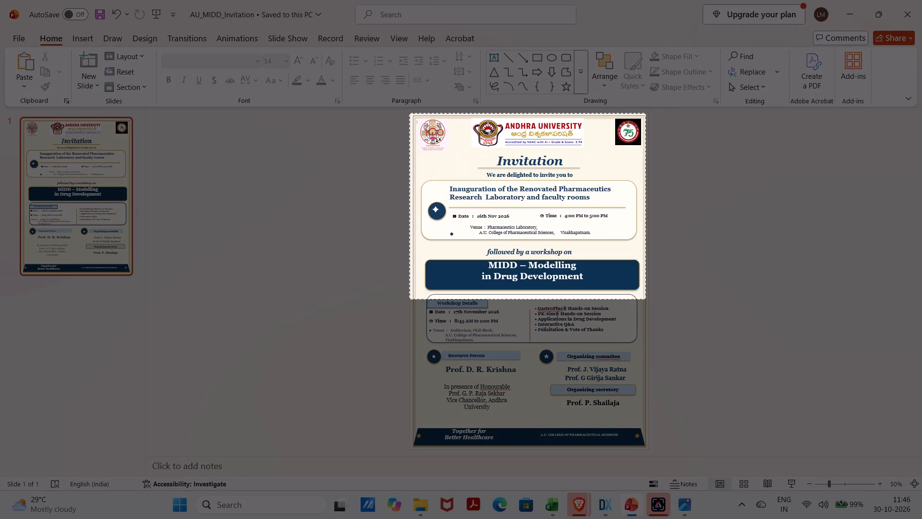
pyautogui.scroll(1, 605, 340)
pyautogui.moveTo(605, 340); pyautogui.dragTo(645, 439)
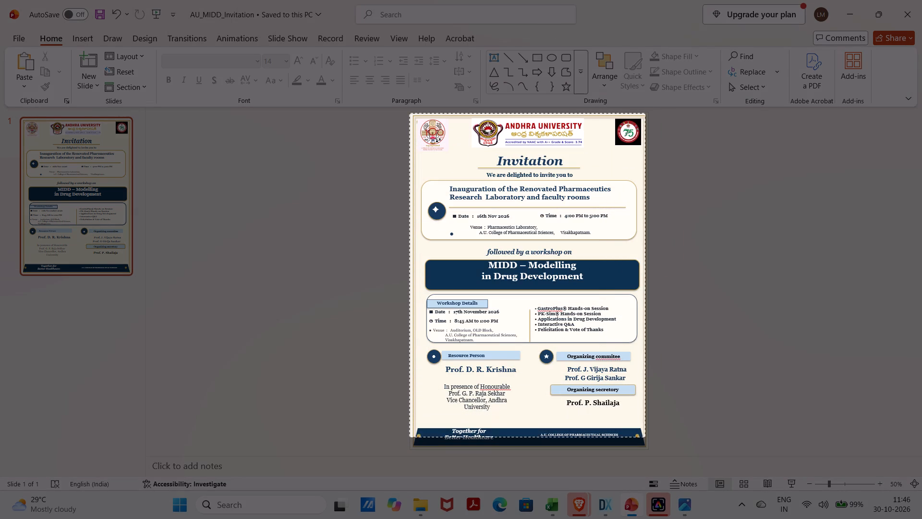
pyautogui.moveTo(645, 439); pyautogui.dragTo(653, 451)
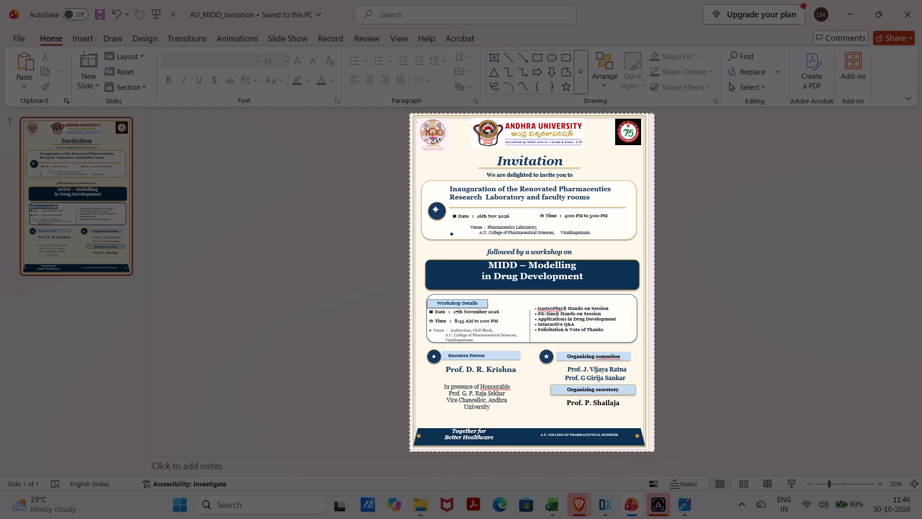
pyautogui.moveTo(653, 451); pyautogui.dragTo(649, 452)
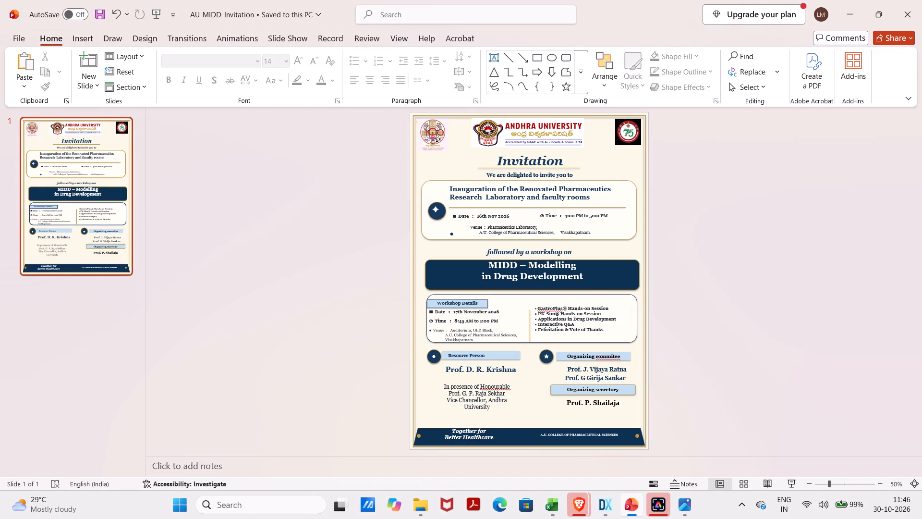
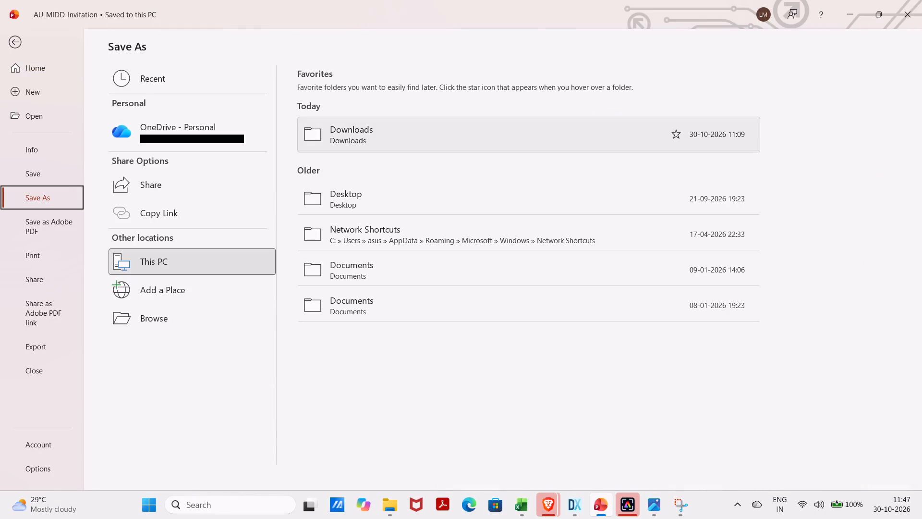
# Save the presentation in the Downloads folder as AU_MIDD_Invitation, replacing the existing PowerPoint file of that name.
pyautogui.click(331, 143)
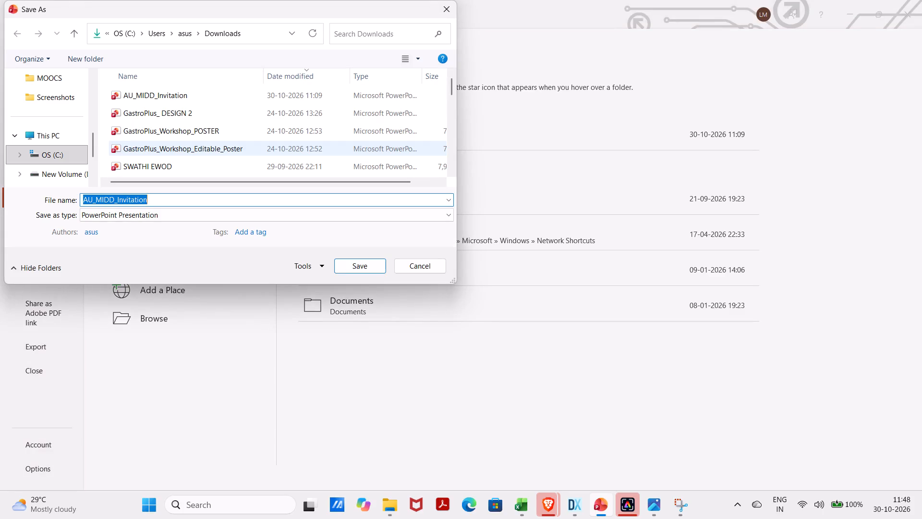
pyautogui.click(332, 90)
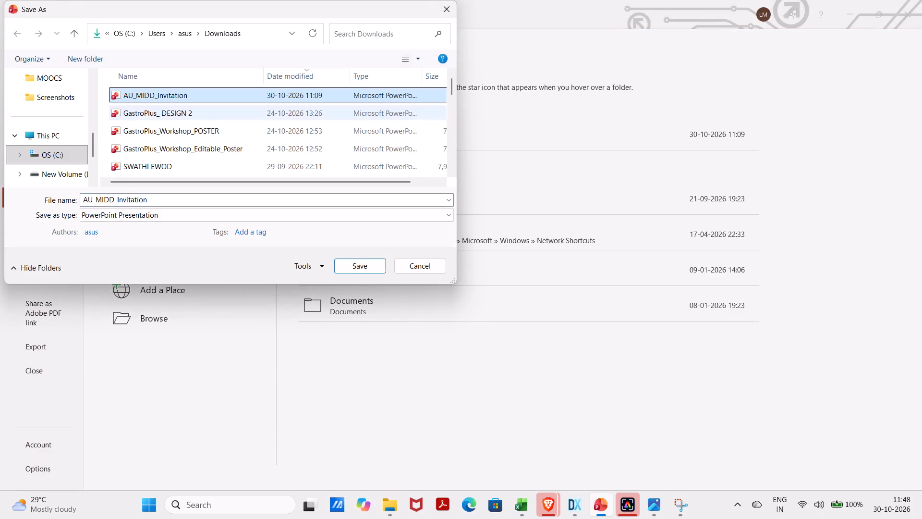
pyautogui.click(349, 270)
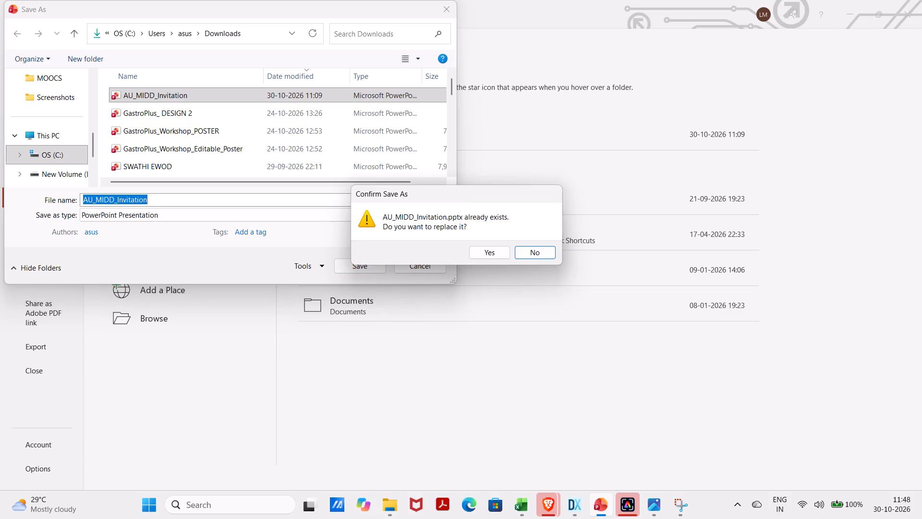
pyautogui.click(496, 253)
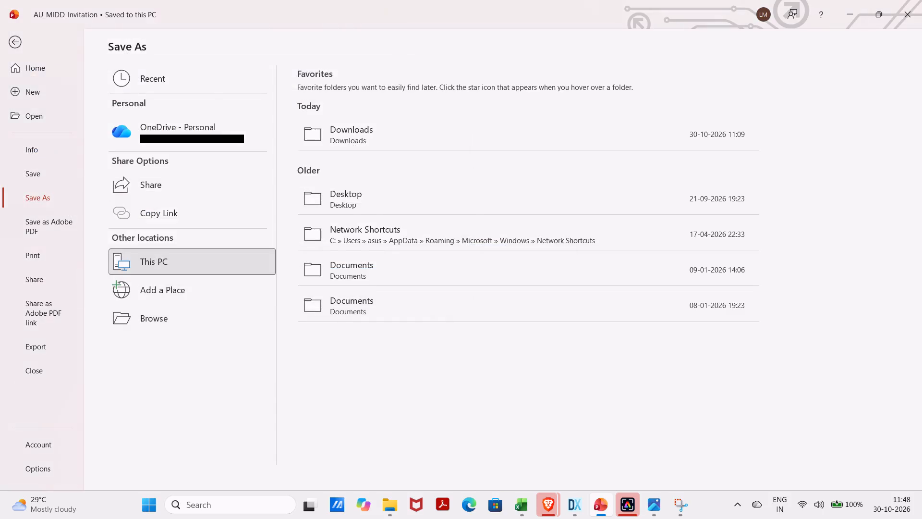